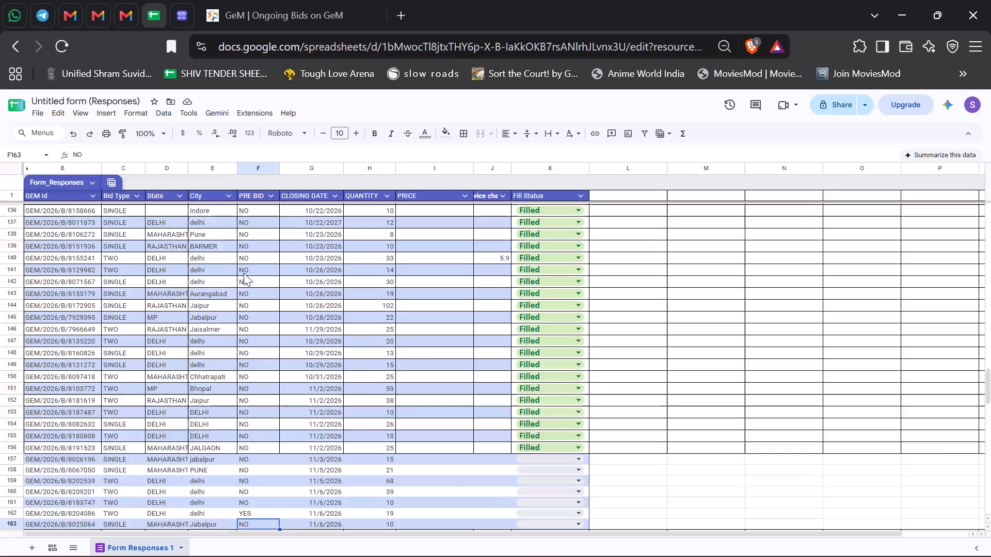
Copy the formatting of cell J4 onto the Fill Status cells from K2 to K167.
scroll(488, 292, up, 9)
scroll(531, 218, up, 6)
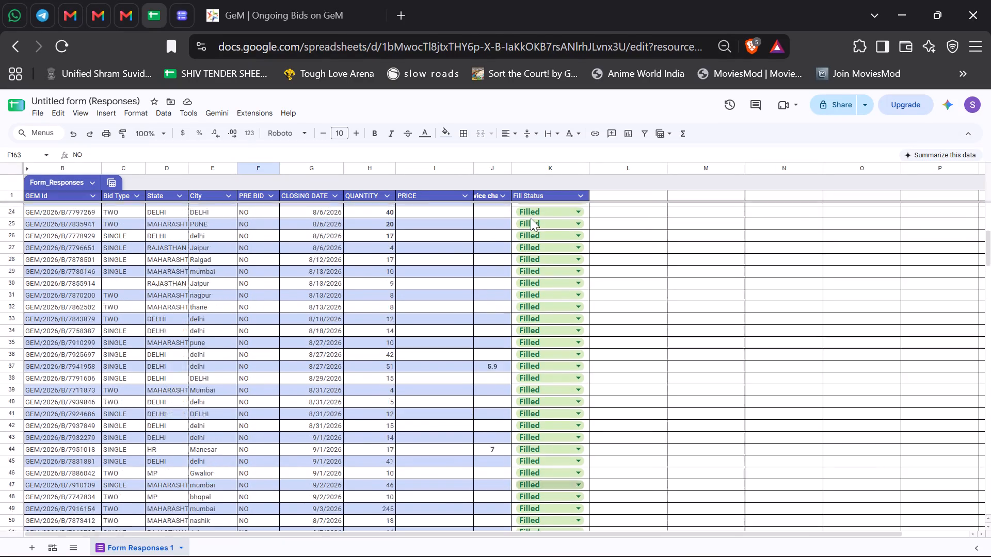
click(493, 239)
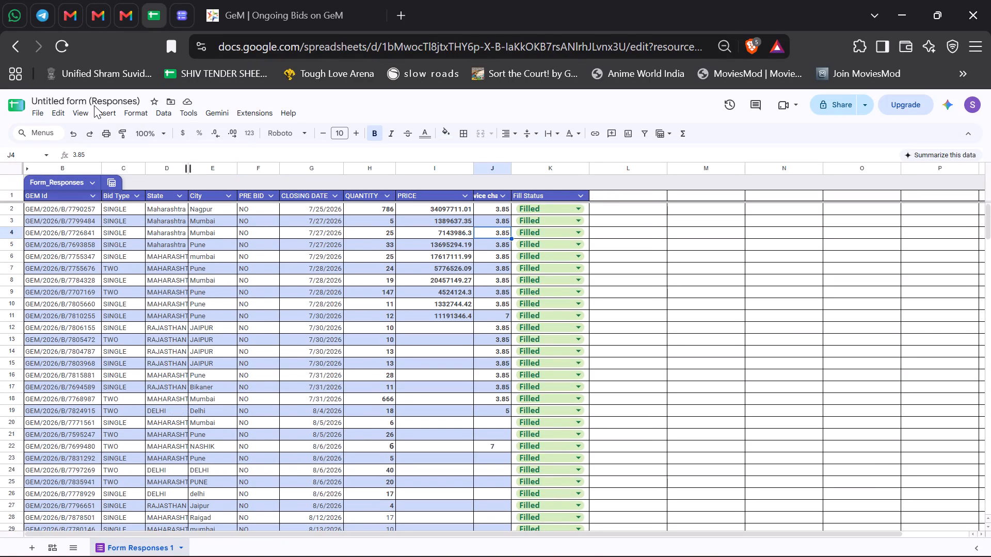
click(125, 130)
scroll(471, 399, up, 5)
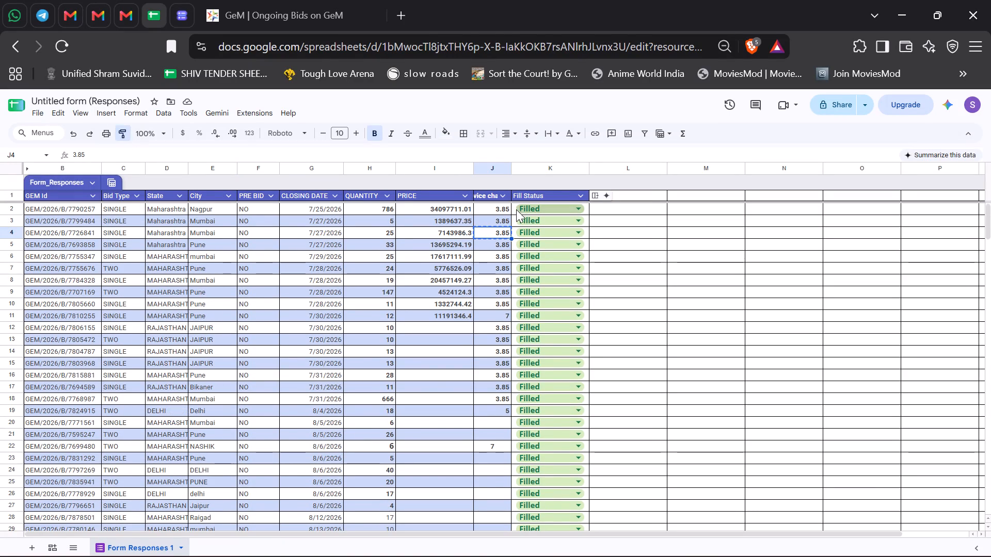
drag(514, 210, 535, 556)
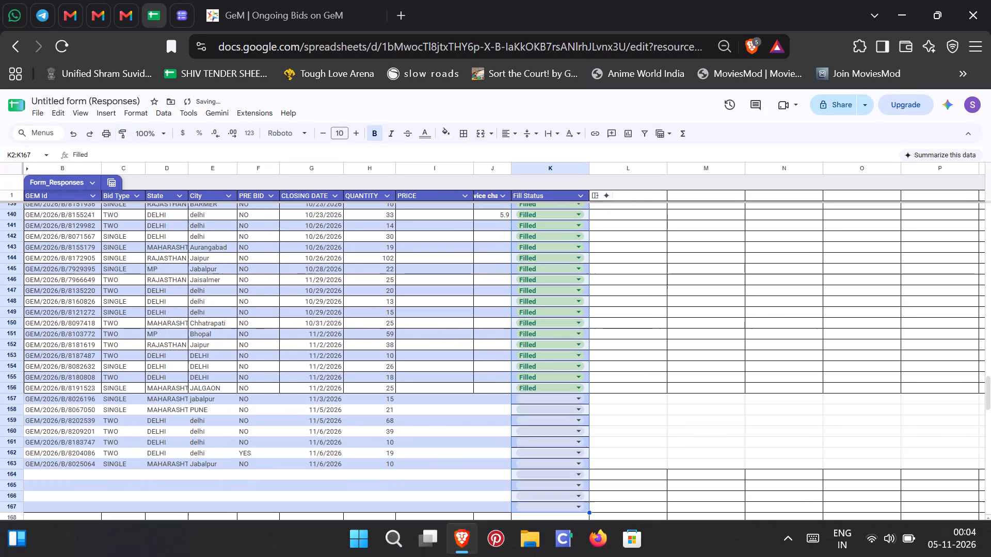
click(479, 446)
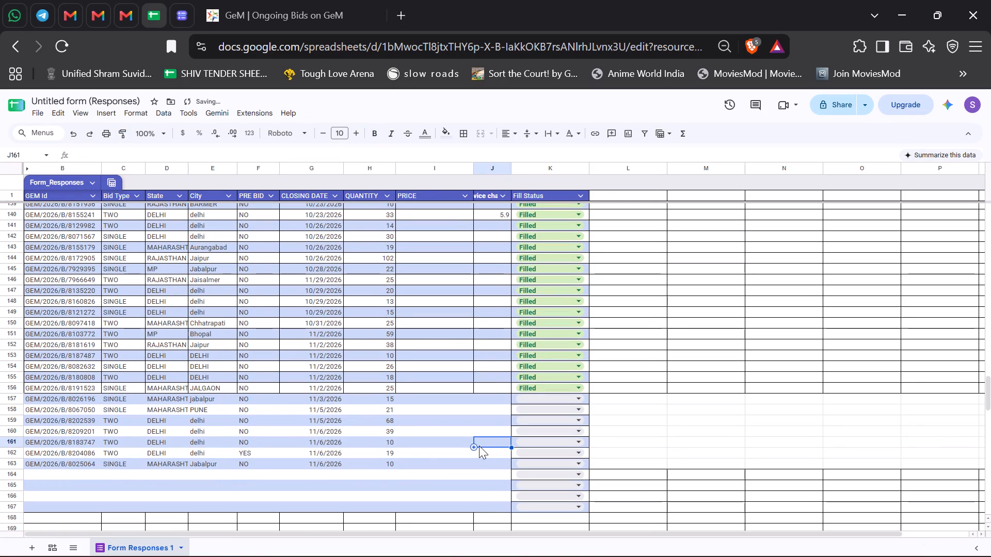
Delete the empty rows 164 to 167 below the last response.
drag(11, 472, 8, 501)
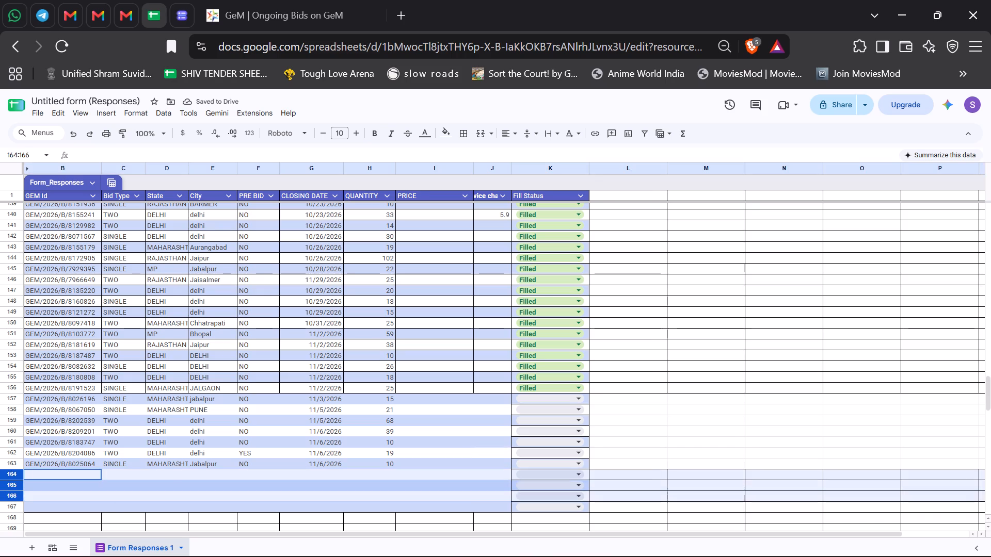
drag(8, 501, 7, 510)
right_click(7, 510)
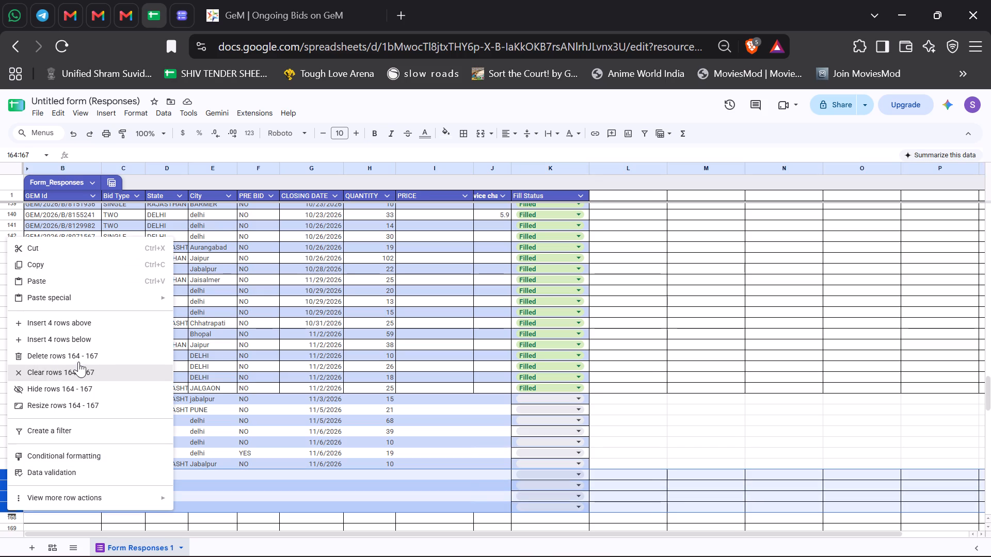
click(82, 359)
click(316, 353)
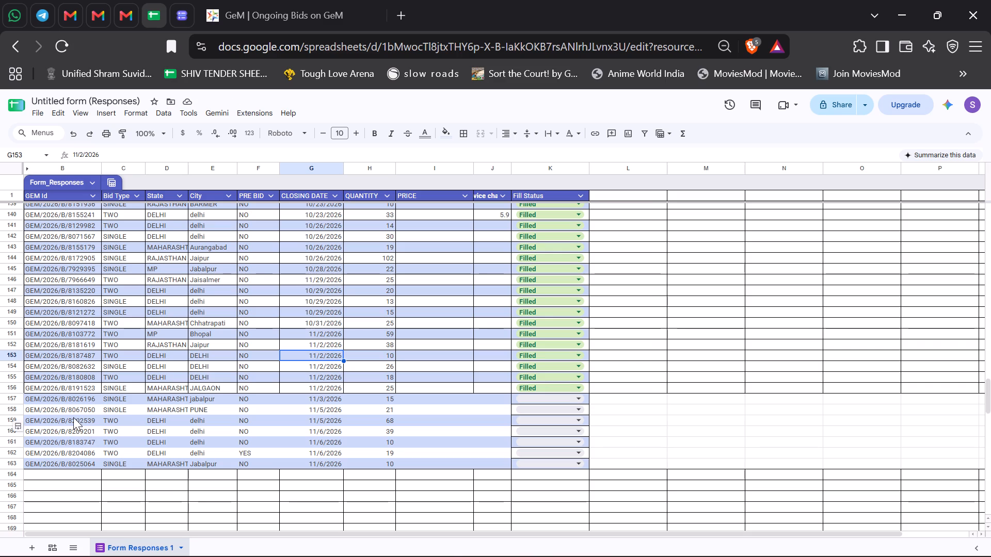
Copy the GEM Id GEM/2026/B/8026196 from row 157 and run an Exact Bid Search for it in the GeM bid listing.
click(274, 410)
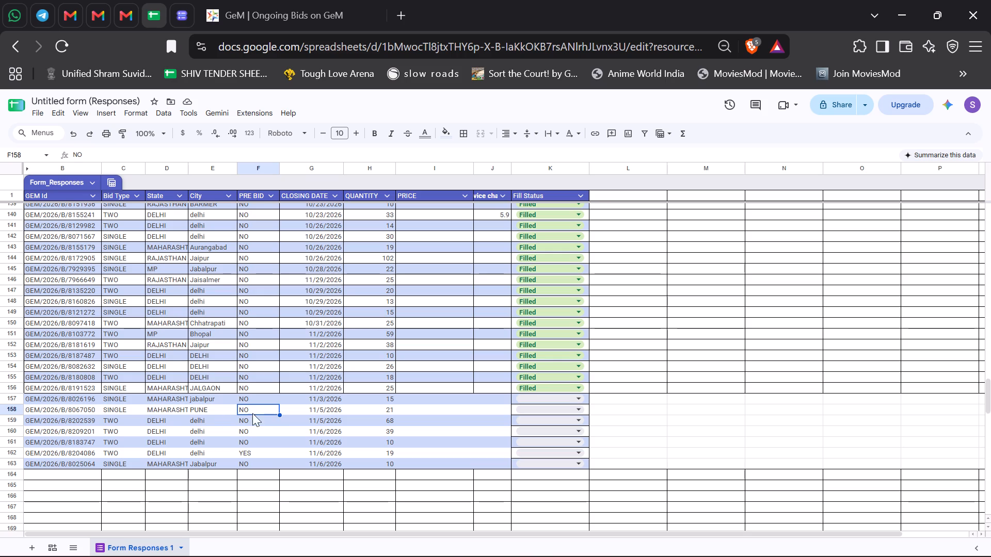
click(86, 402)
key(ctrl+c)
key(ctrl+c)
click(311, 0)
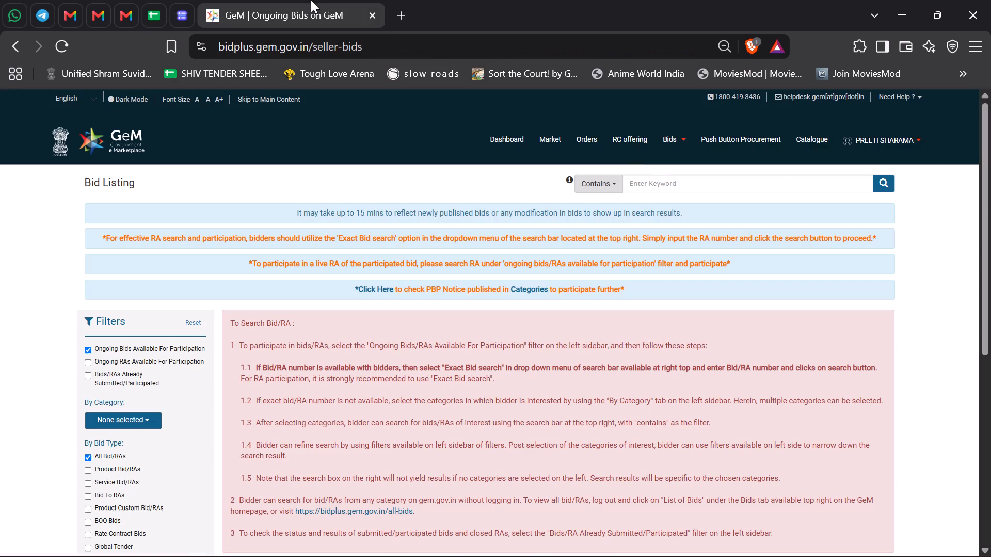
click(635, 167)
click(637, 180)
key(ctrl+v)
click(606, 182)
click(627, 249)
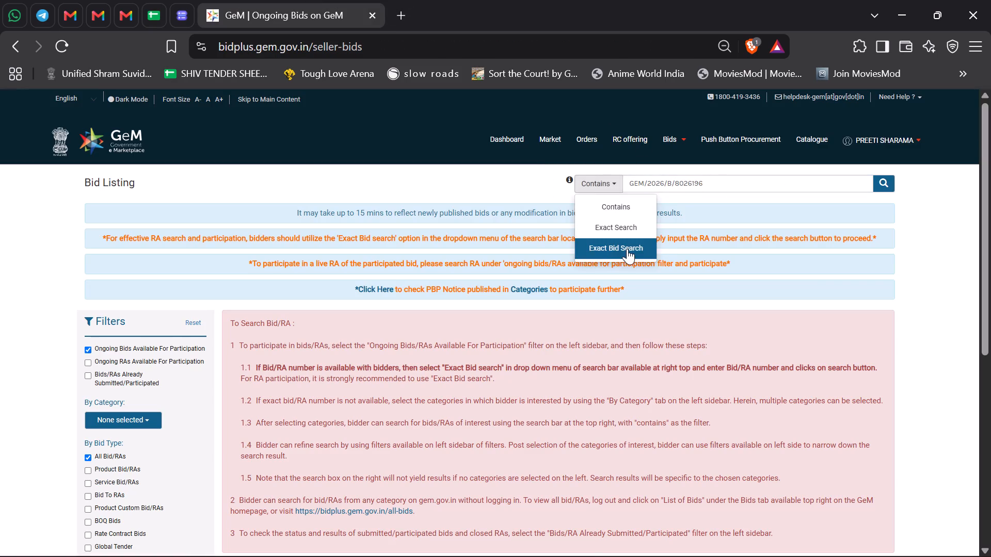
click(690, 188)
key(Return)
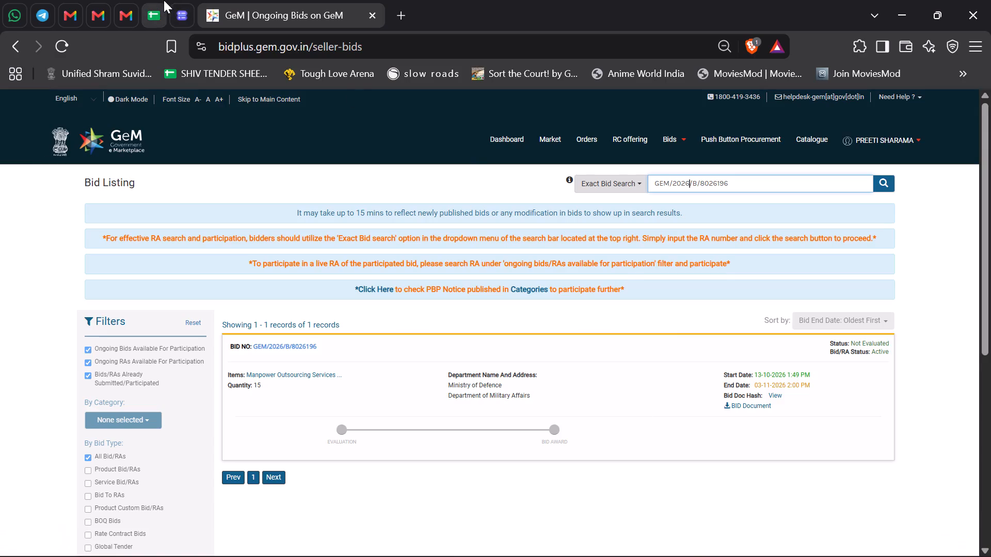
Return to the responses spreadsheet and delete row 157, which holds bid GEM/2026/B/8026196.
click(195, 8)
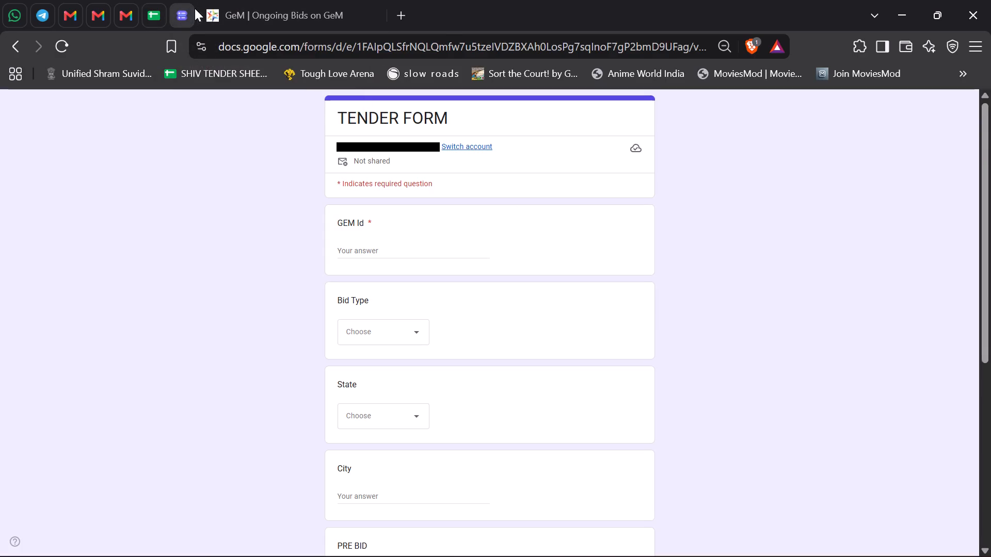
click(171, 0)
click(155, 2)
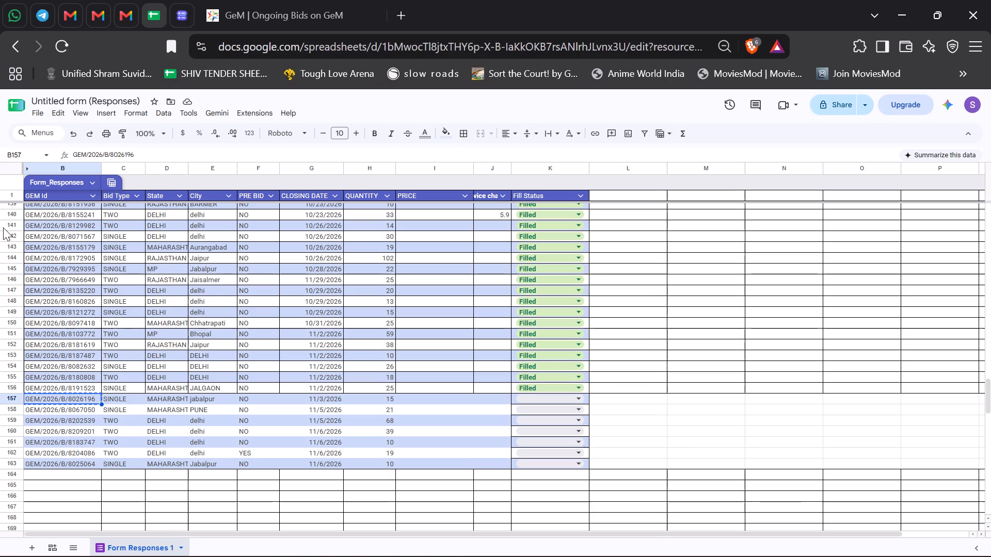
click(9, 397)
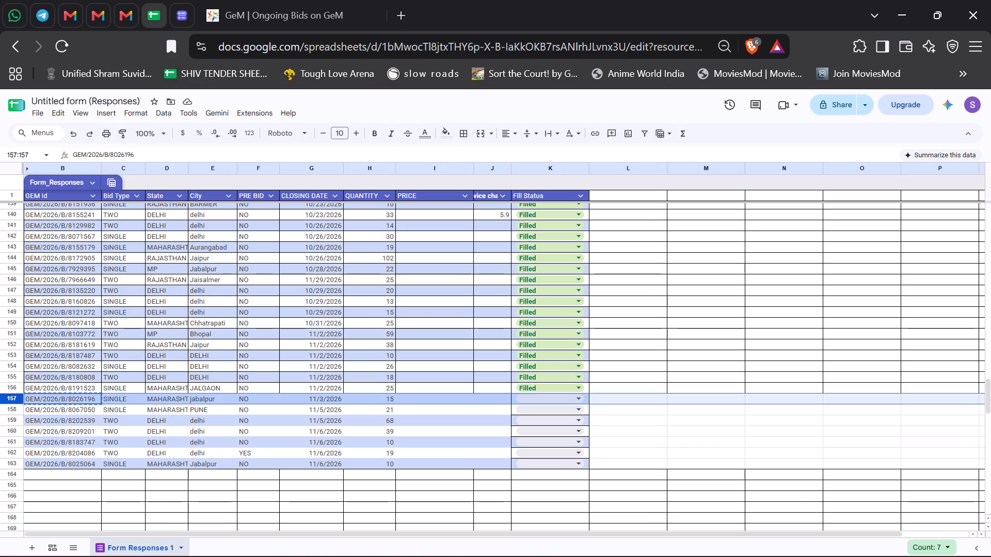
right_click(9, 397)
click(71, 240)
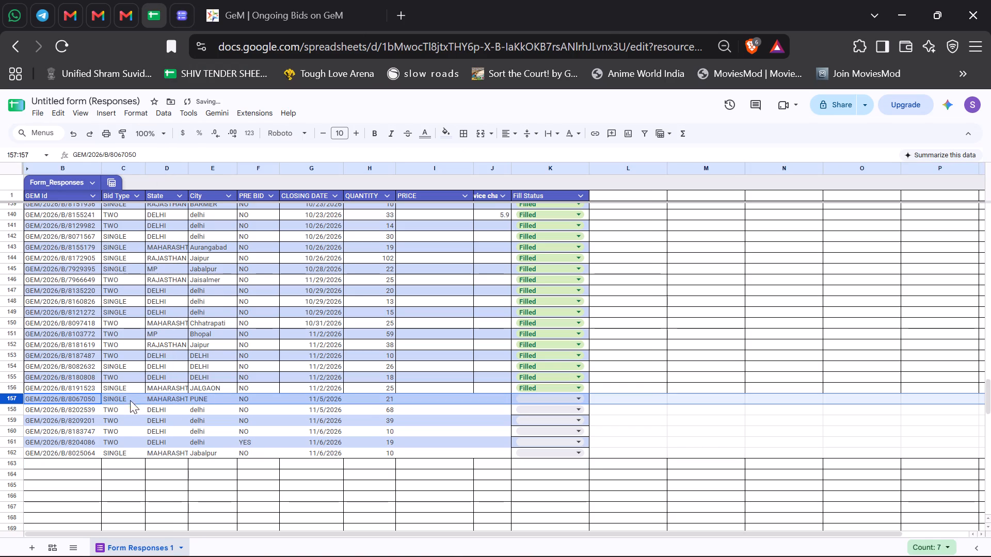
Copy the GEM Id GEM/2026/B/8067050 from row 157 and search for that exact bid in the GeM bid listing.
click(90, 401)
key(ctrl+c)
key(ctrl+c)
key(ctrl+c)
key(ctrl+c)
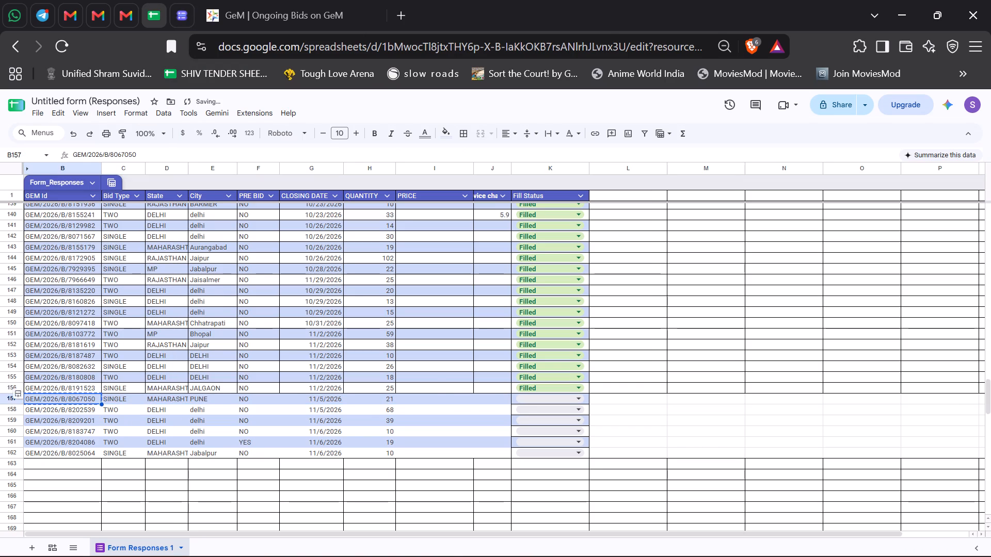
click(265, 0)
key(ctrl+a)
key(ctrl+v)
key(Return)
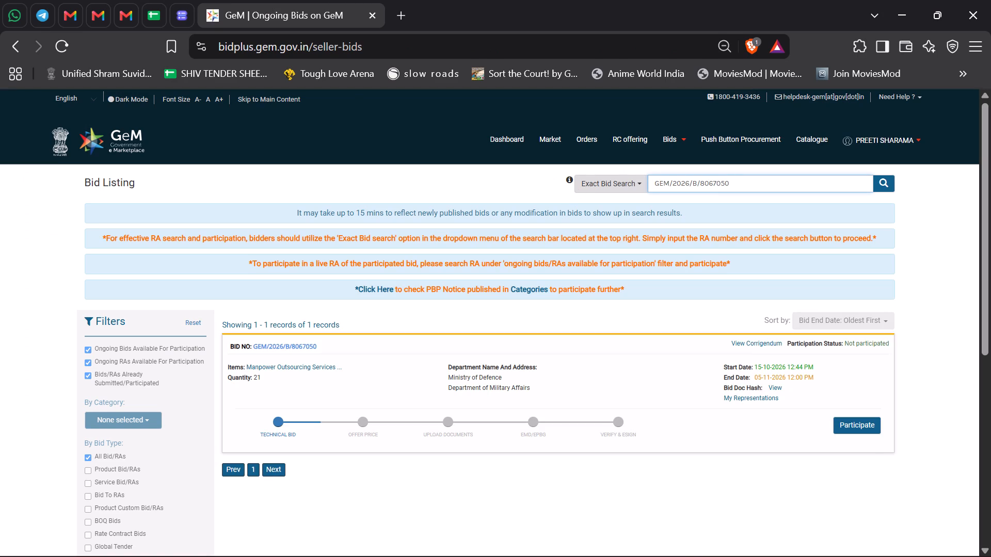
Start participation in bid GEM/2026/B/8067050 and save the compliance declaration with No, No and Yes for its three questions.
click(865, 441)
click(868, 429)
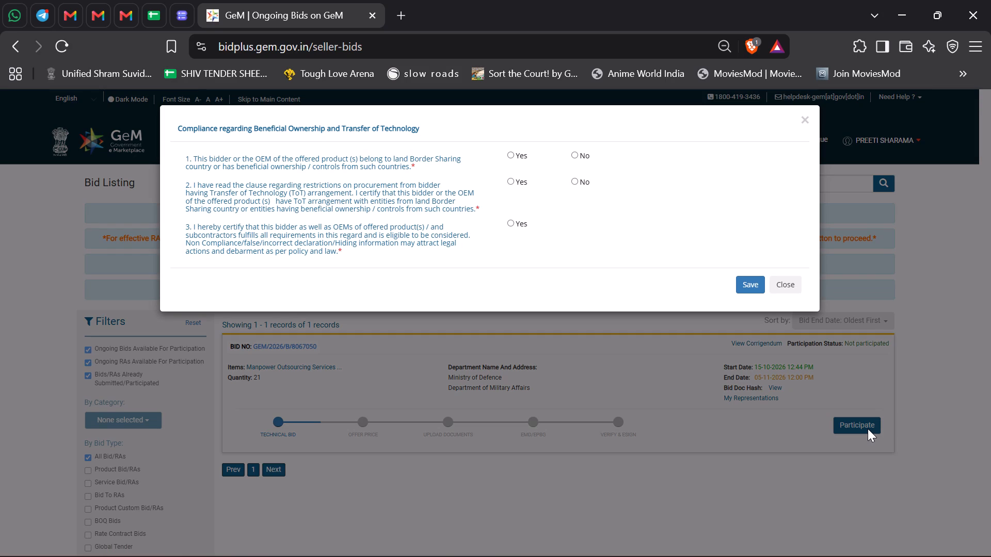
click(507, 224)
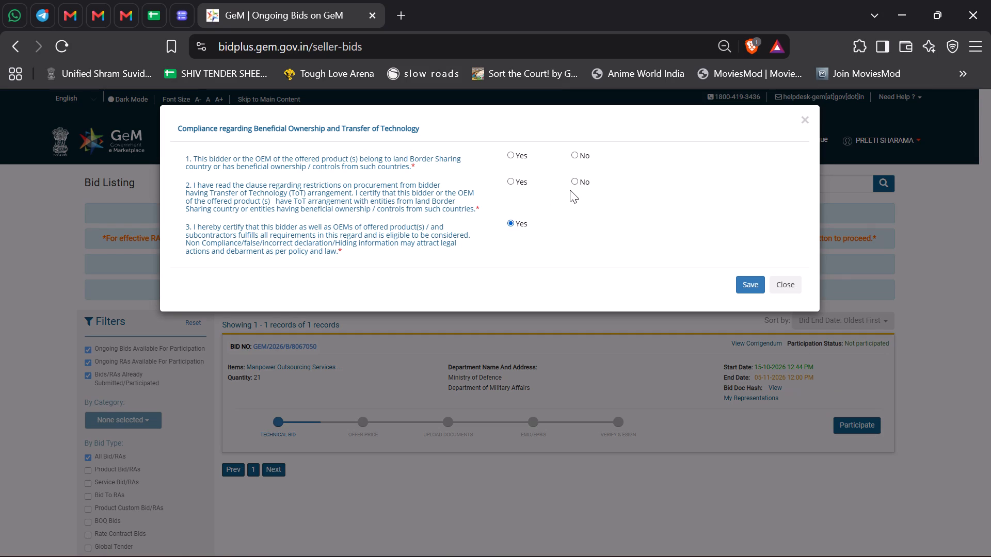
click(574, 179)
click(581, 152)
click(740, 286)
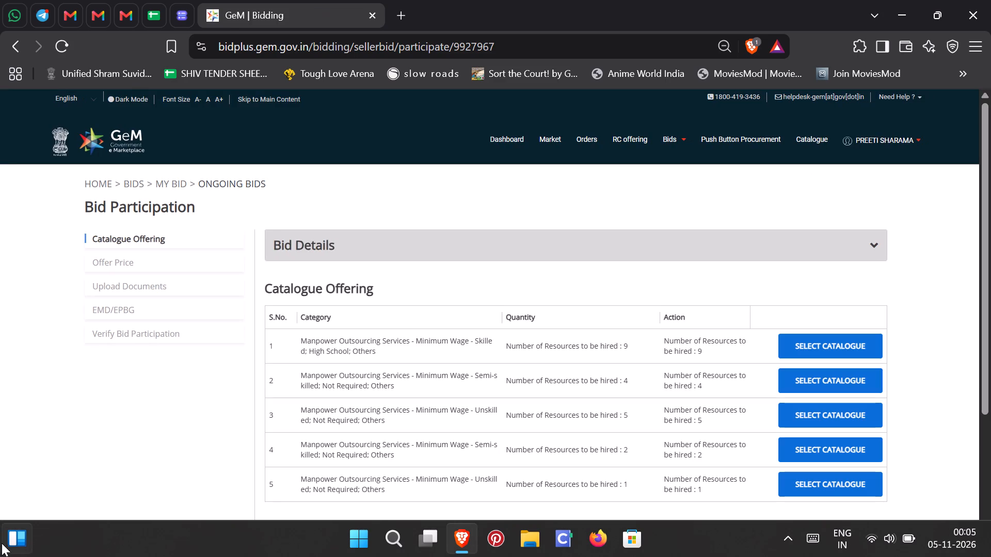
Select the catalogue for item 1, offering skill category Skilled and type of function Others.
click(802, 333)
click(802, 338)
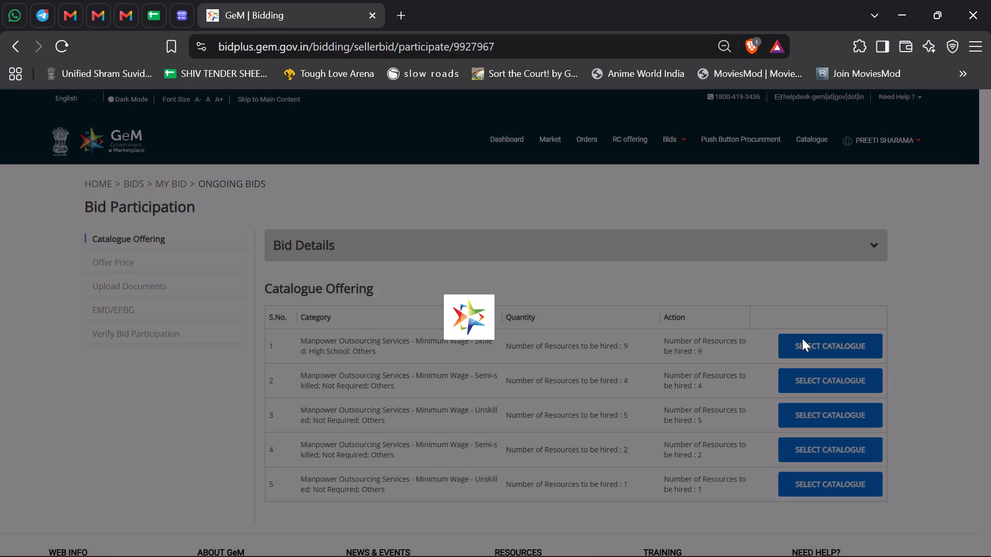
scroll(739, 348, down, 2)
click(769, 229)
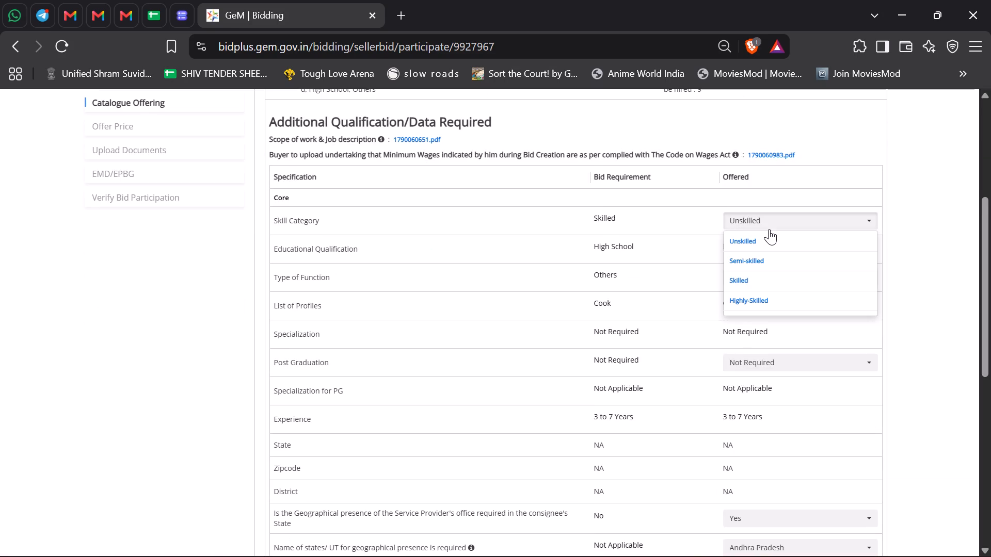
double_click(740, 275)
scroll(749, 317, down, 3)
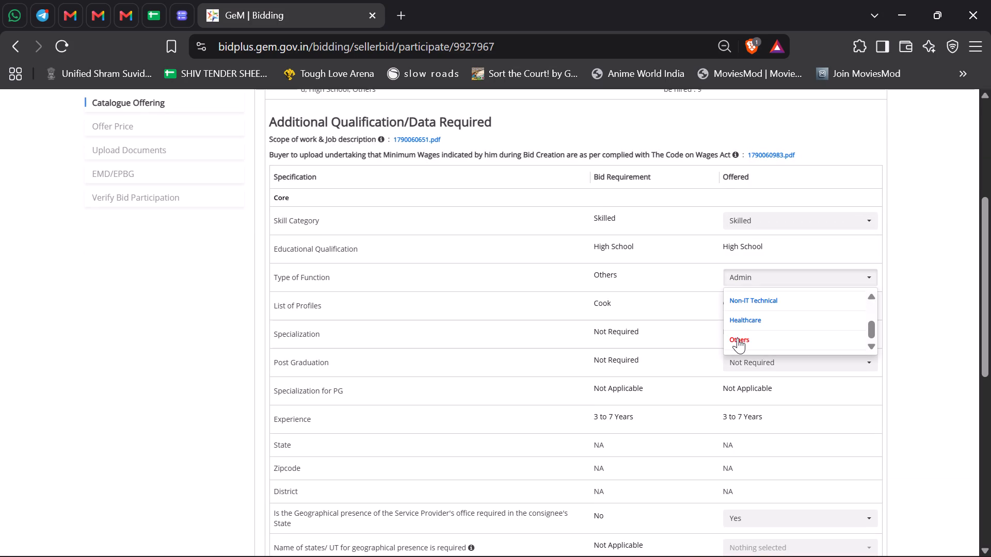
click(737, 340)
Set item 1's geographical presence to No and its states/UT to Not Applicable, and encrypt and save the offering.
scroll(737, 340, down, 2)
click(742, 323)
click(709, 312)
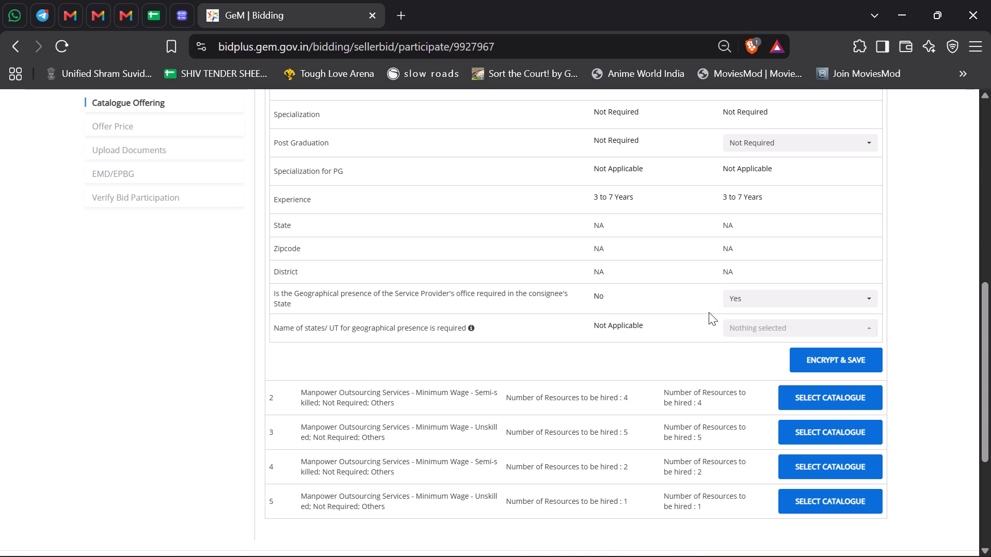
click(742, 301)
key(Down)
key(Return)
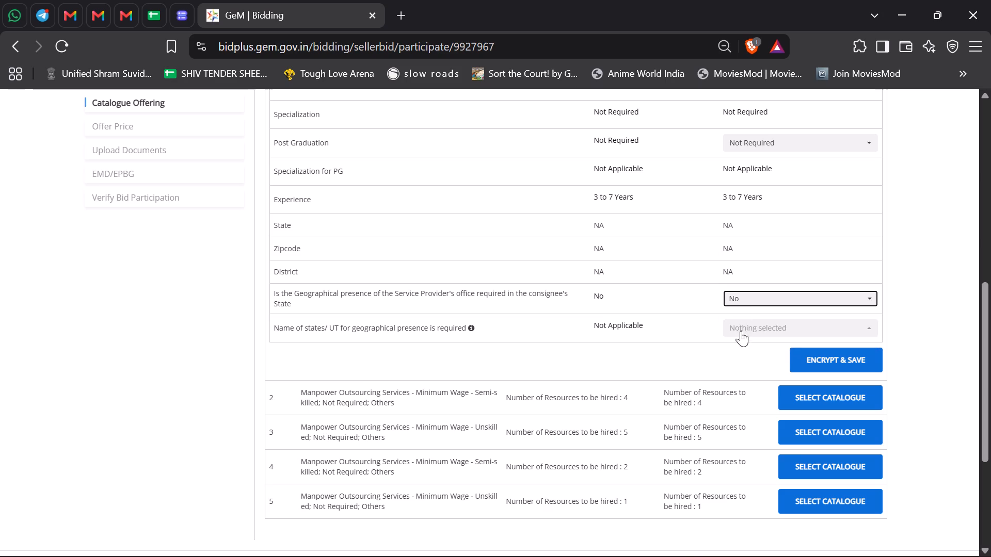
click(739, 337)
click(743, 324)
key(n)
key(Return)
key(Return)
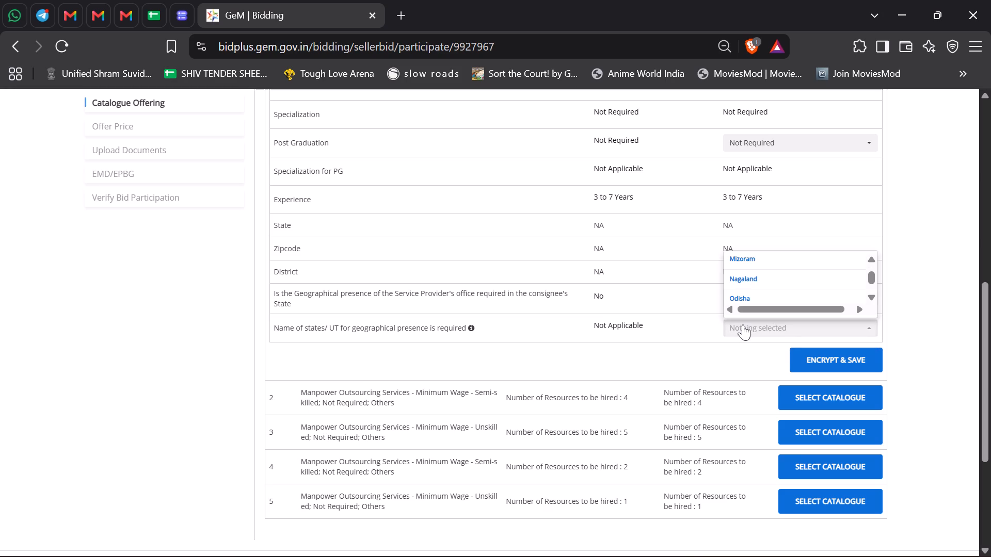
text(NN)
key(Return)
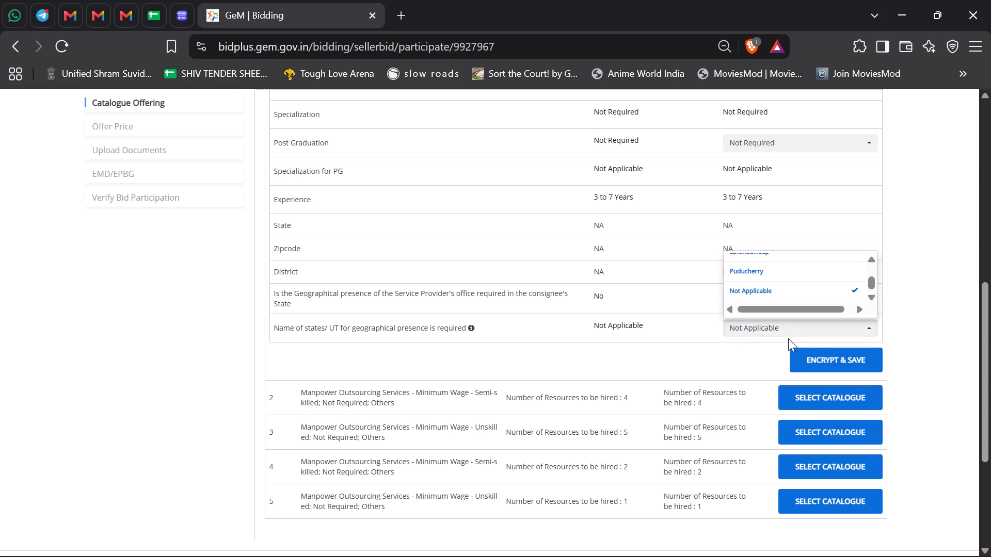
click(814, 349)
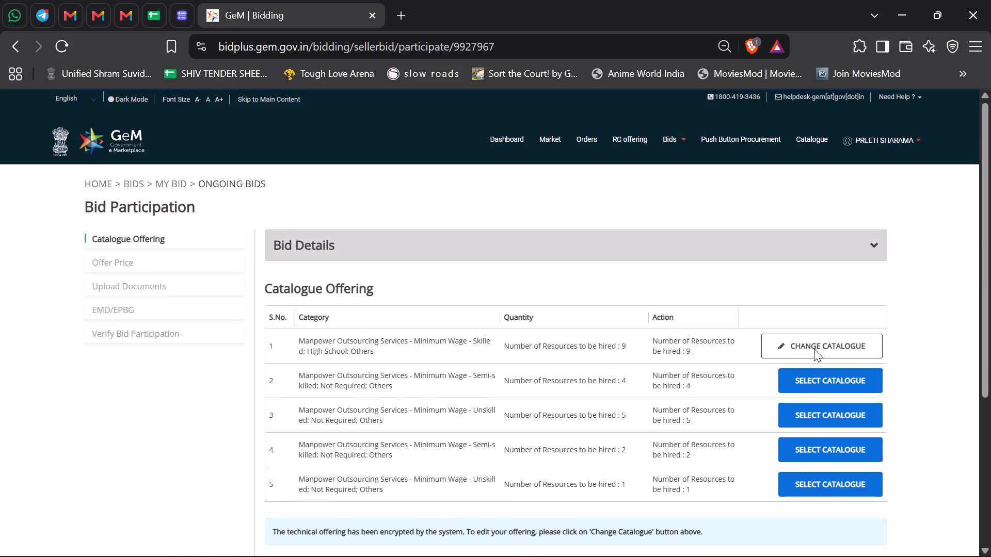
Open the catalogue offering for item 2, the semi-skilled manpower category with 4 resources.
click(798, 389)
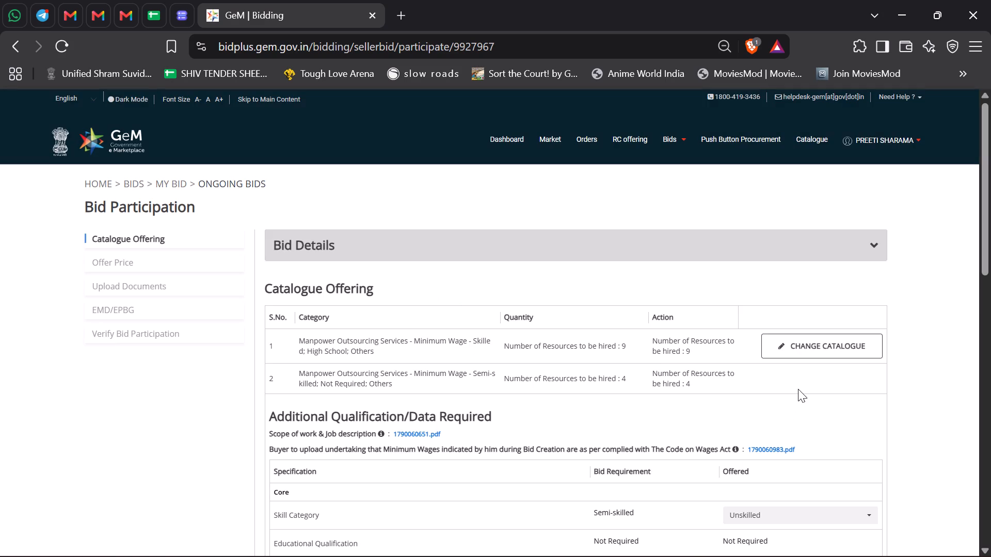
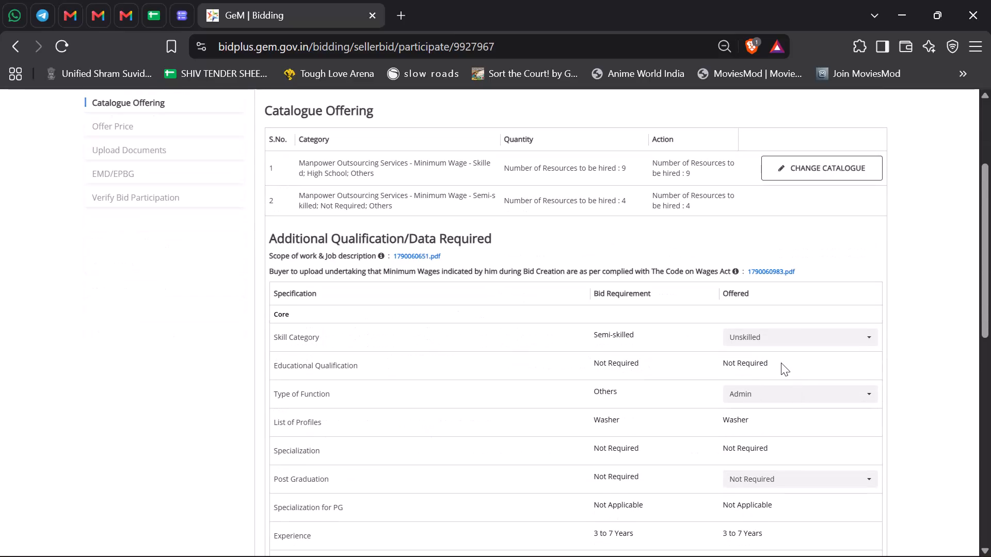
Offer skill category Semi-skilled and type of function Others for item 2.
click(782, 341)
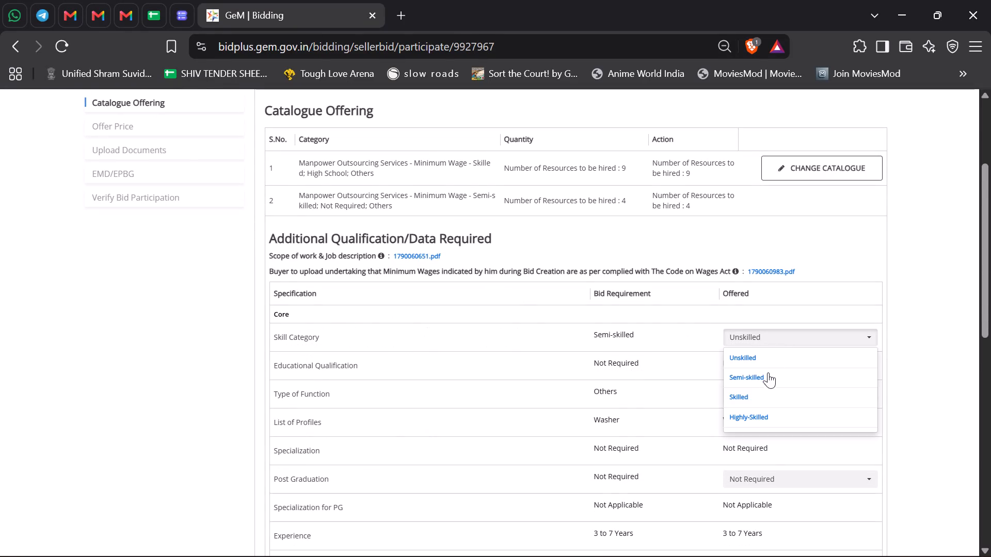
click(763, 379)
click(758, 387)
scroll(758, 347, down, 4)
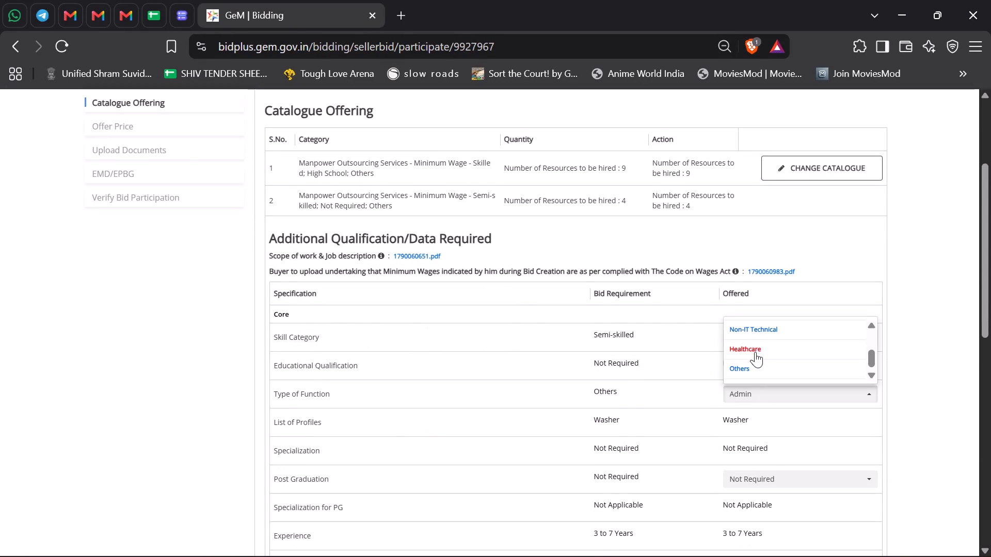
click(750, 367)
Set item 2's geographical presence to No and its states/UT to Not Applicable, and encrypt and save the offering.
scroll(750, 367, down, 2)
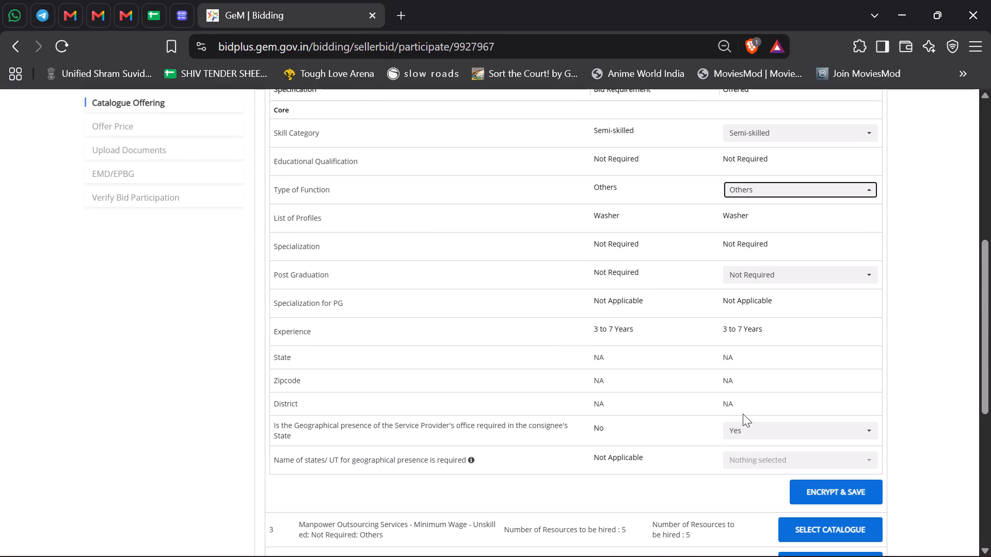
click(745, 441)
click(748, 431)
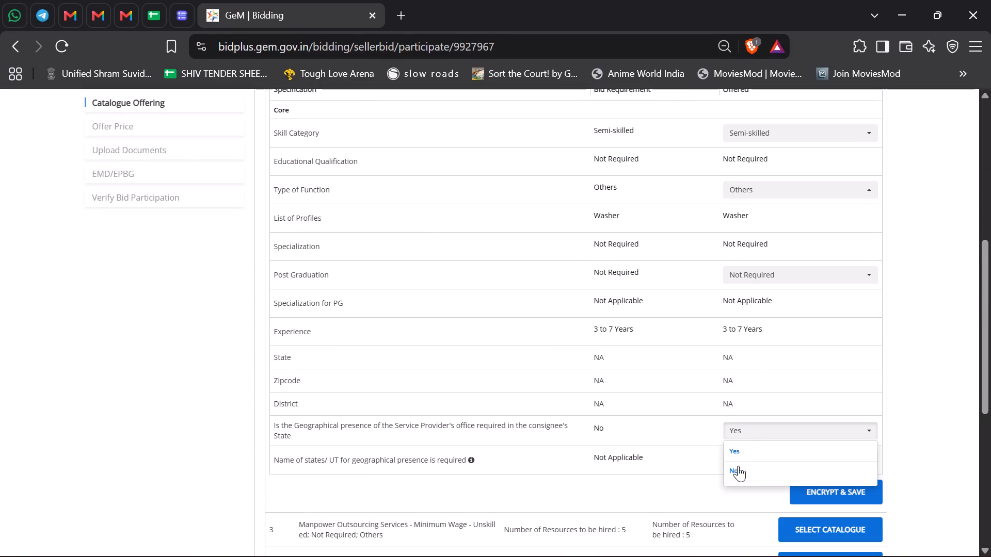
click(738, 469)
click(738, 464)
text(NN)
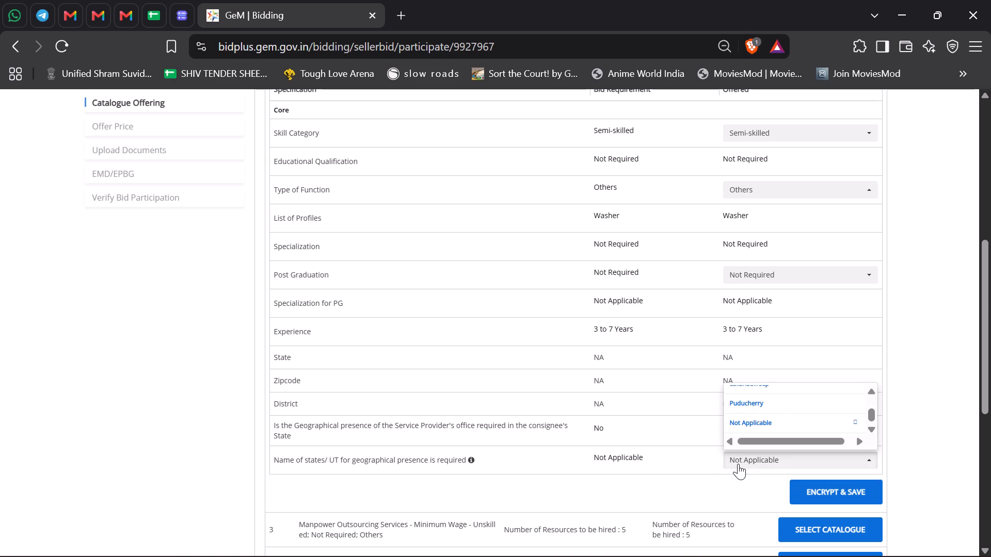
key(Return)
click(787, 474)
click(817, 488)
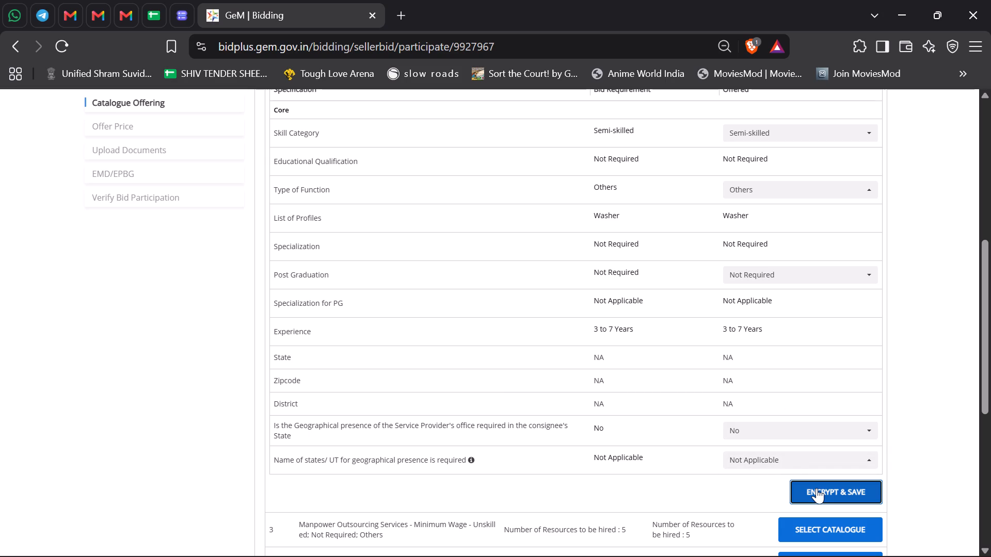
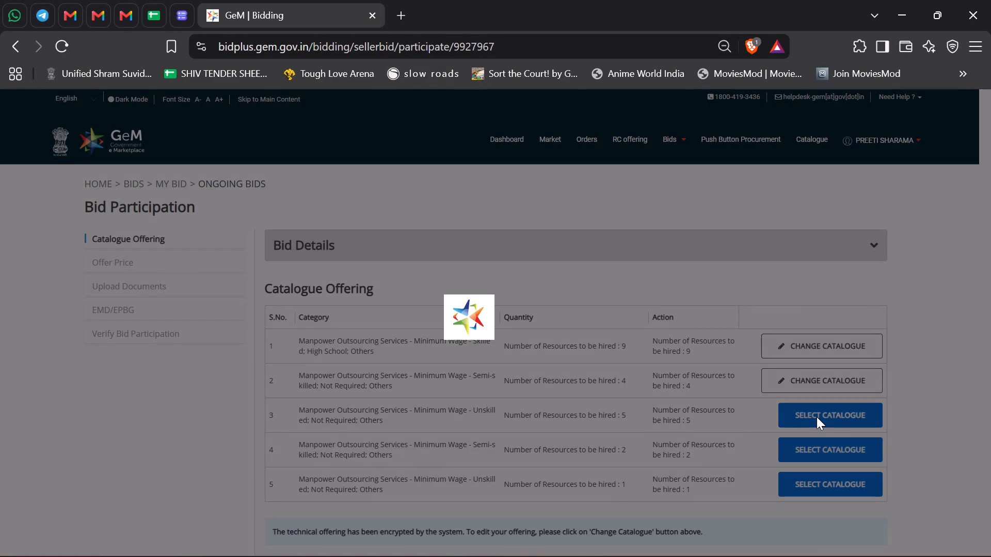
Set the offered type of function to Others for item 3, the unskilled sweeper category.
scroll(817, 417, down, 2)
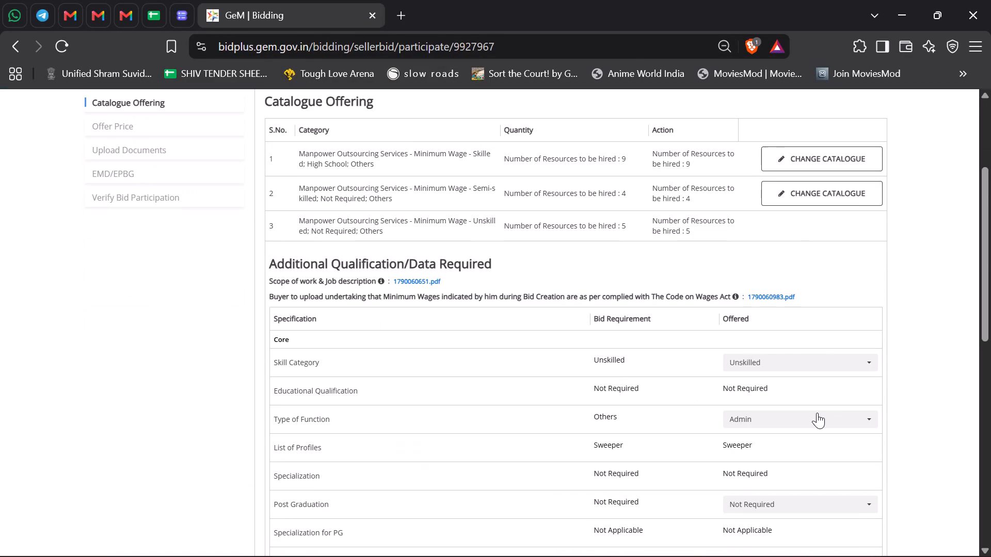
click(752, 407)
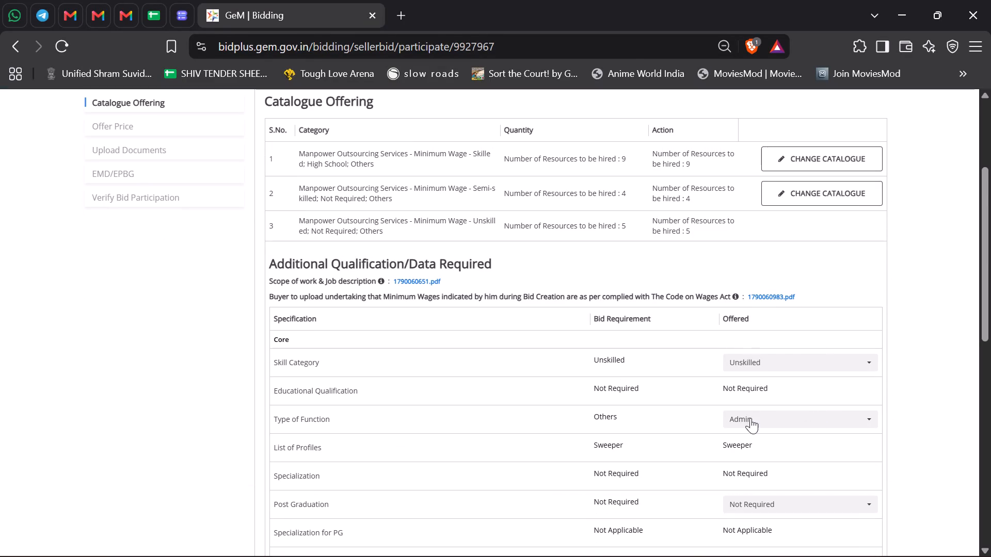
click(750, 418)
scroll(756, 402, down, 5)
click(763, 384)
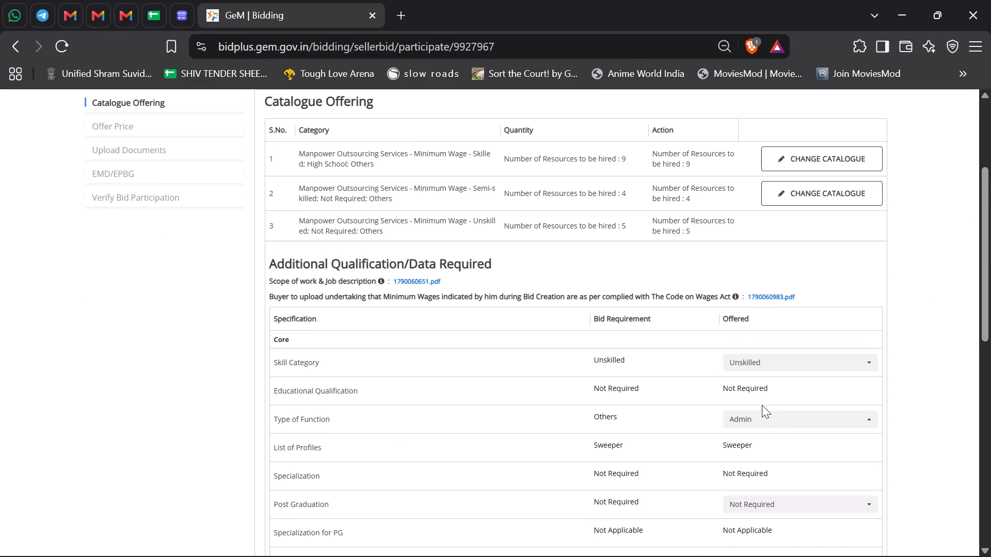
click(763, 408)
double_click(763, 408)
click(751, 431)
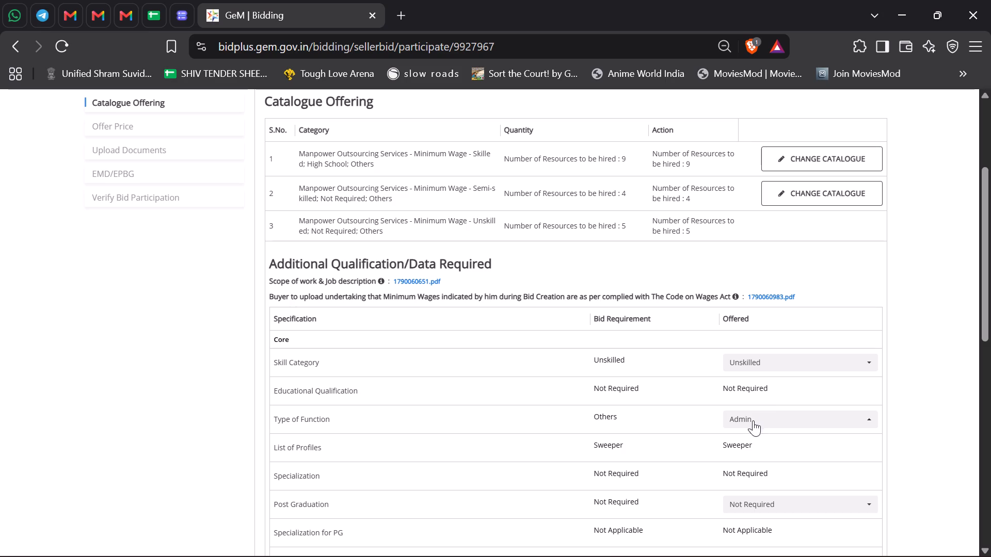
click(753, 420)
scroll(754, 395, down, 3)
click(753, 395)
Set item 3's geographical presence to No and its states/UT to Not Applicable, and encrypt and save the offering.
scroll(753, 395, down, 1)
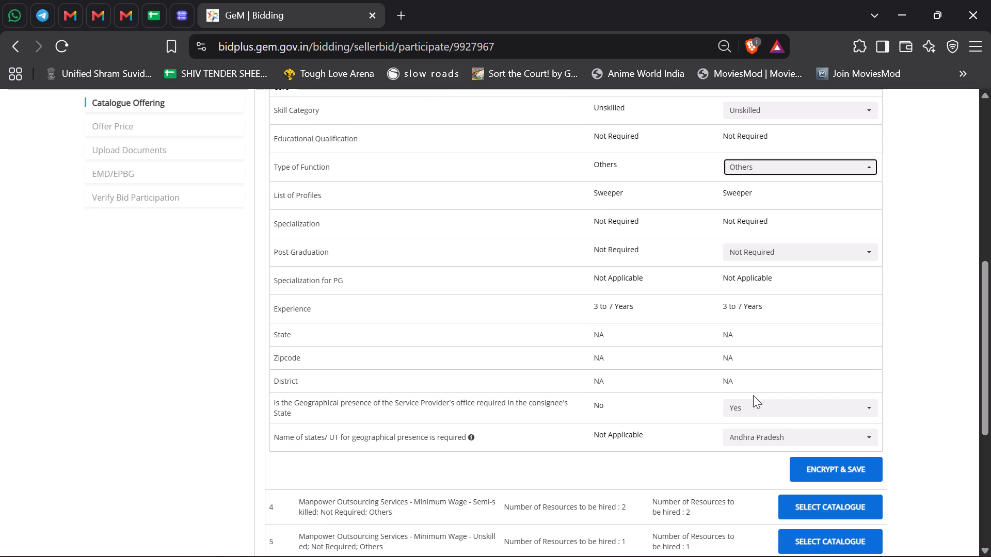
scroll(753, 395, down, 1)
click(750, 407)
click(740, 445)
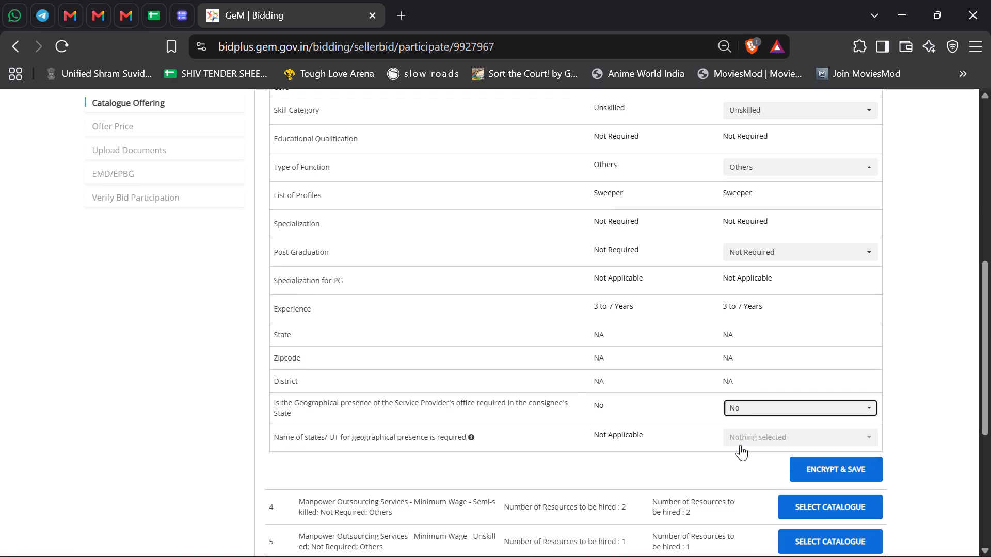
click(746, 427)
click(746, 433)
key(n)
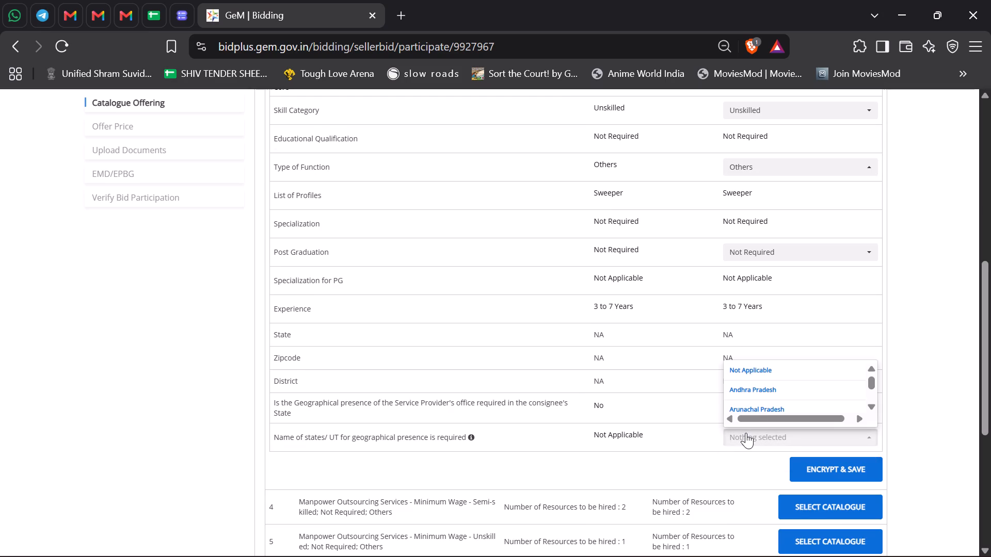
key(Return)
key(Return)
key(n)
key(Return)
click(819, 469)
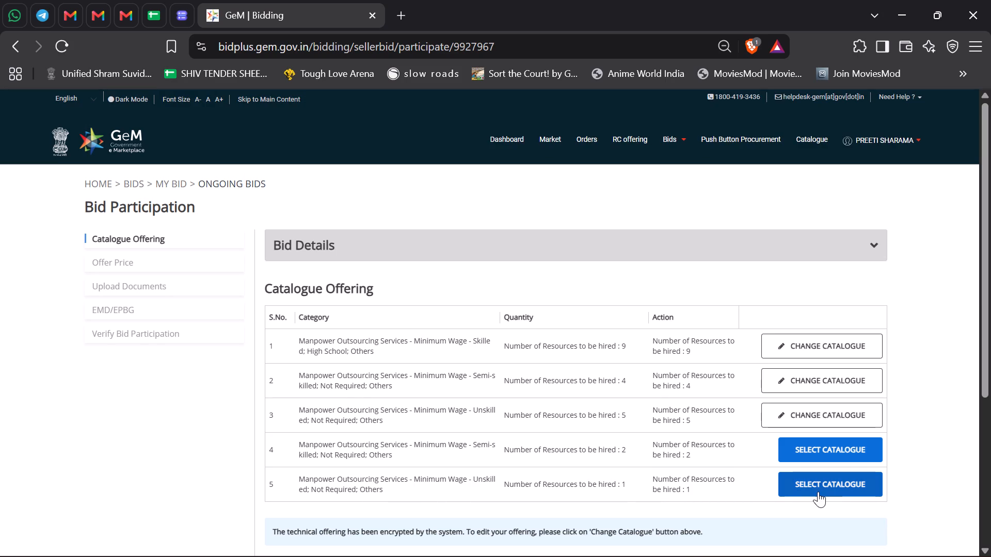
Open the catalogue offering for item 5, the unskilled category with one resource, at its qualification specifications.
click(818, 492)
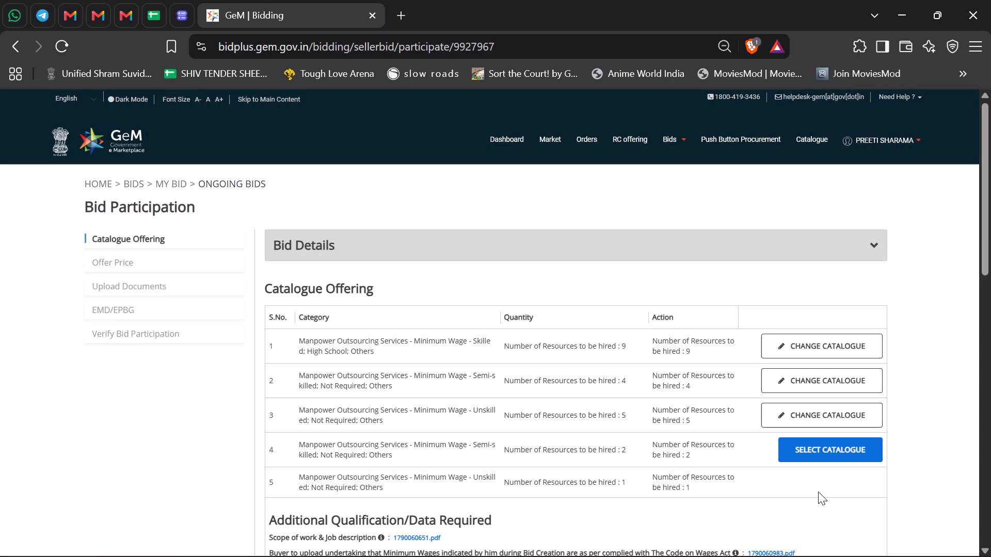
click(818, 492)
scroll(795, 447, down, 2)
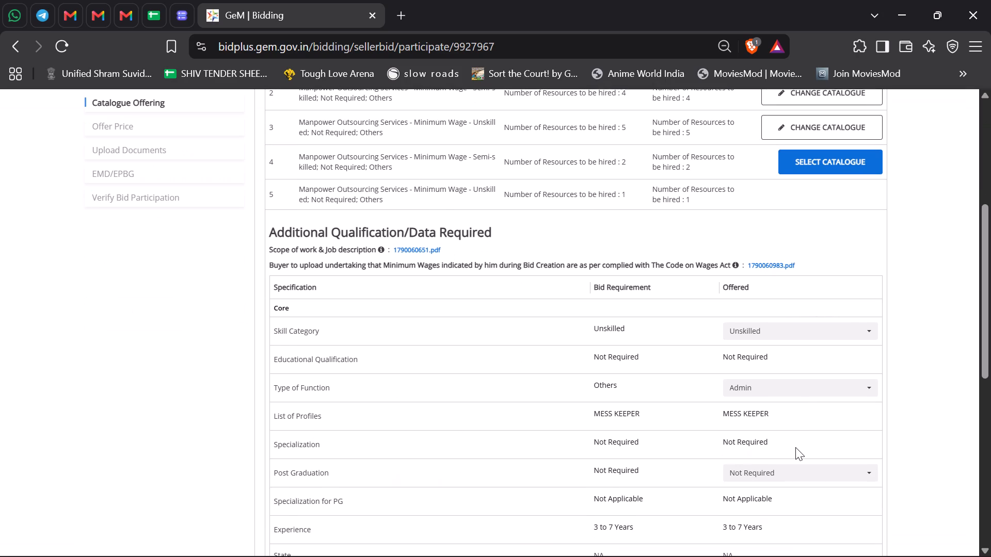
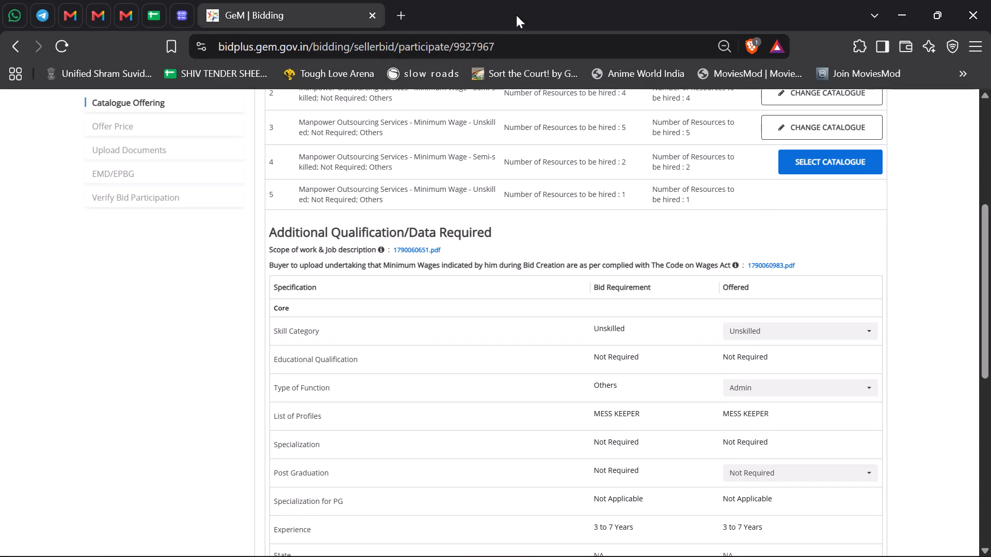
Search the web for slice credit card terms and conditions in a new tab and open the Terms and Conditions for slice Credit Card result.
click(409, 12)
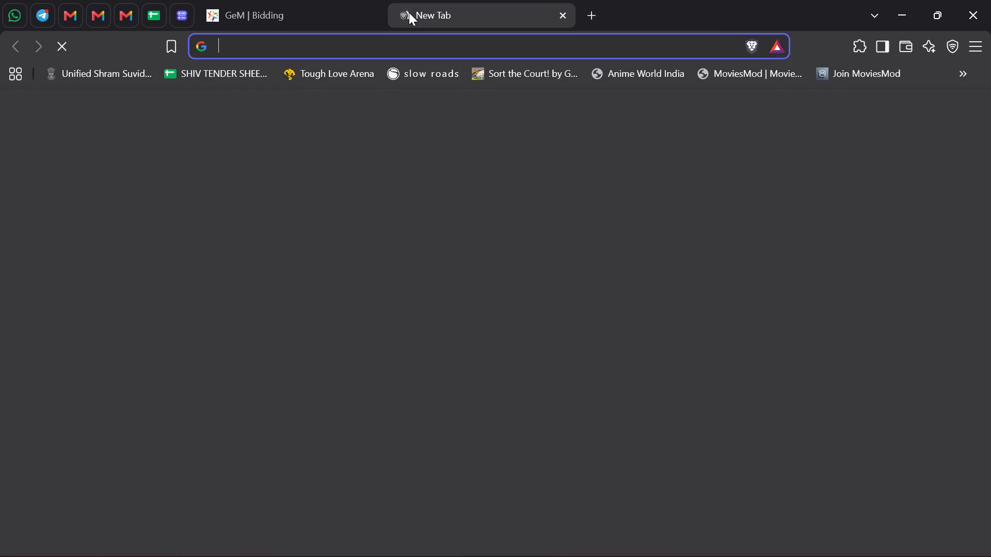
text(SLICE CRED)
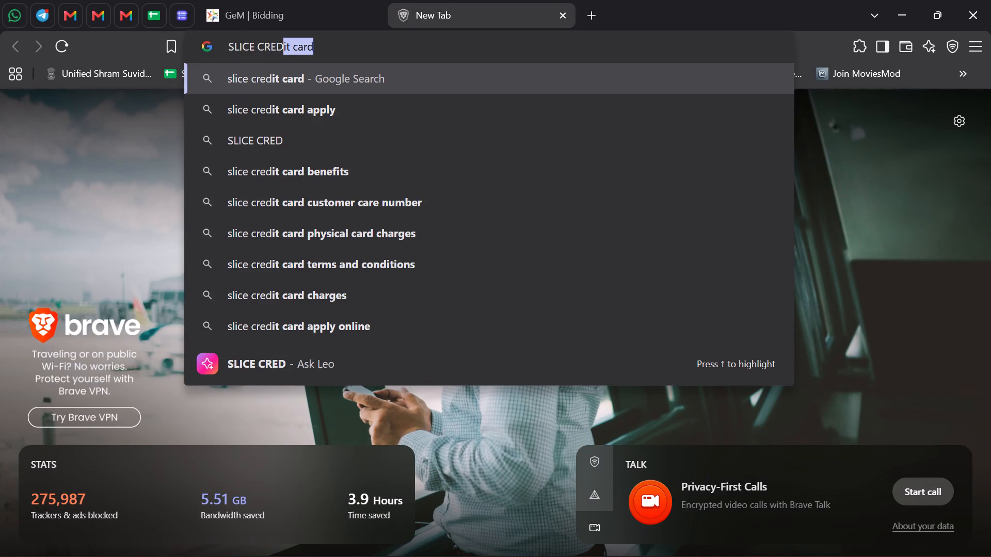
key(Right)
key(space)
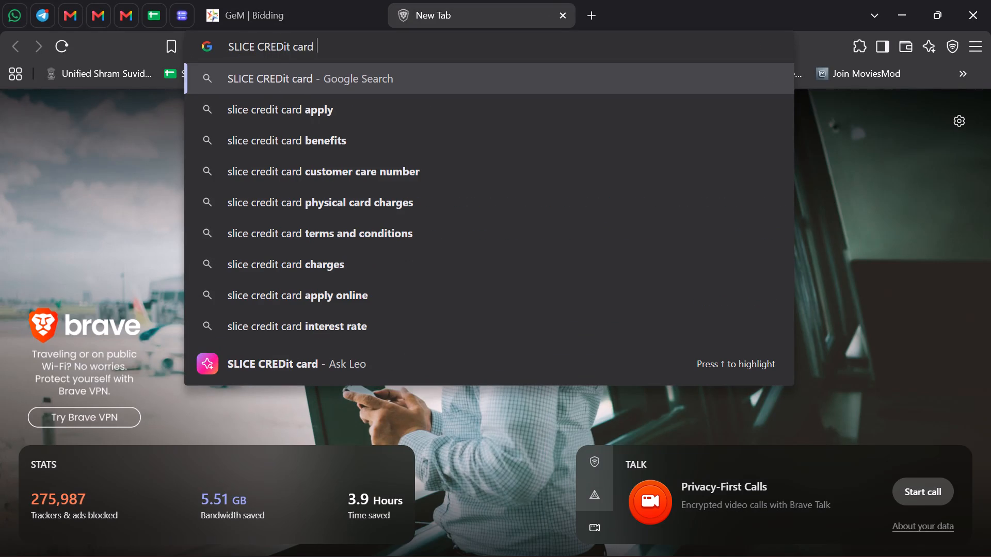
key(t)
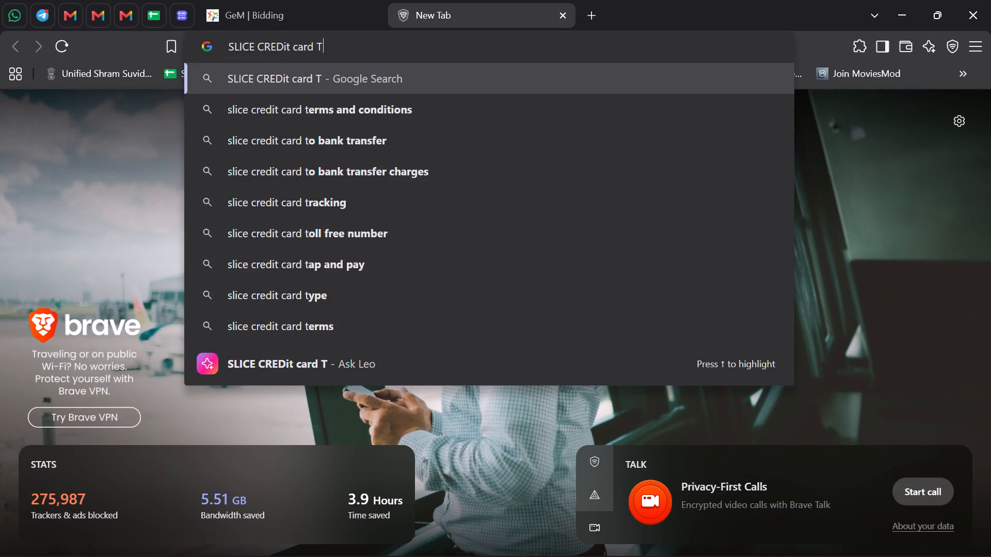
key(Down)
key(Return)
scroll(200, 312, down, 2)
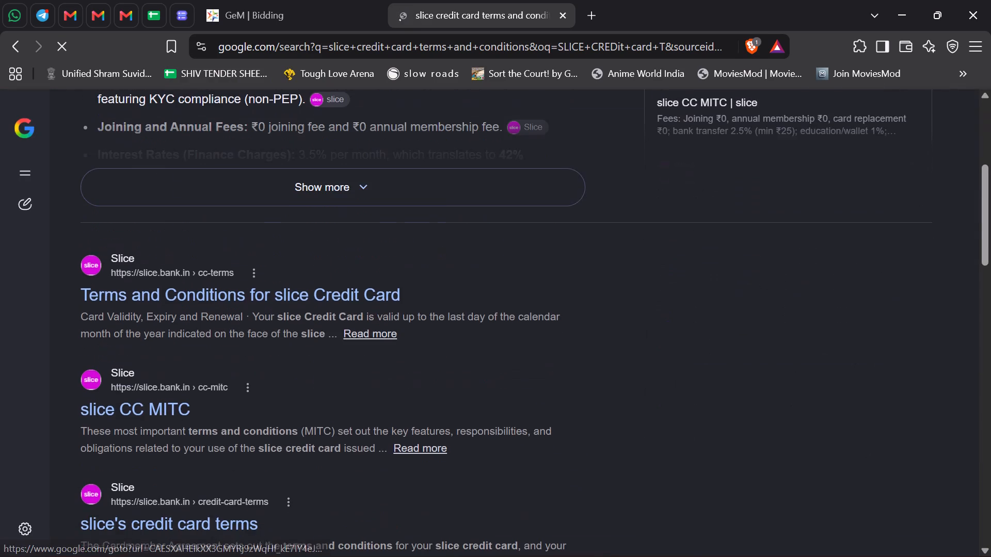
click(205, 294)
Return to the GeM bid and set item 5's offered type of function to Others for the mess keeper profile.
click(282, 0)
scroll(415, 374, down, 2)
scroll(415, 374, up, 1)
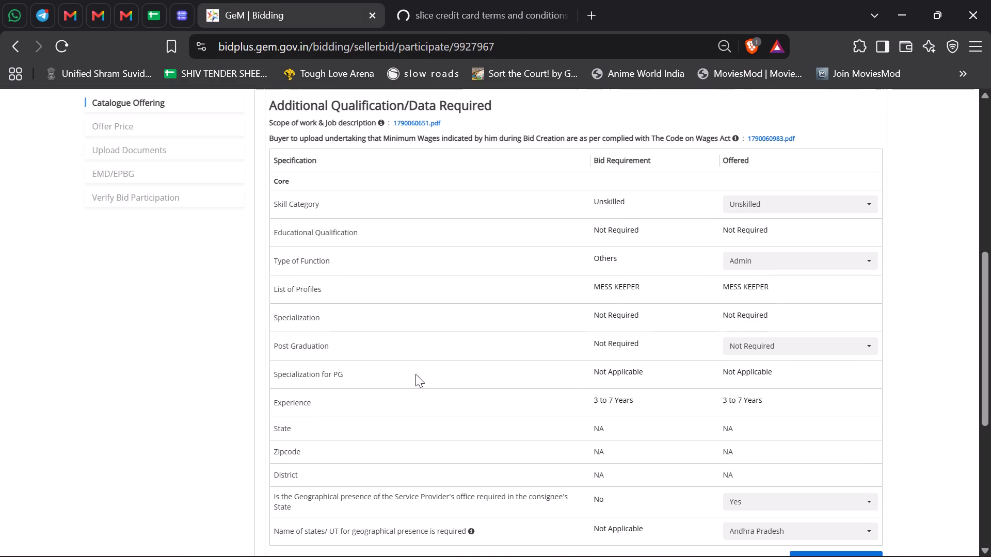
scroll(415, 374, up, 1)
click(760, 196)
click(590, 266)
click(726, 267)
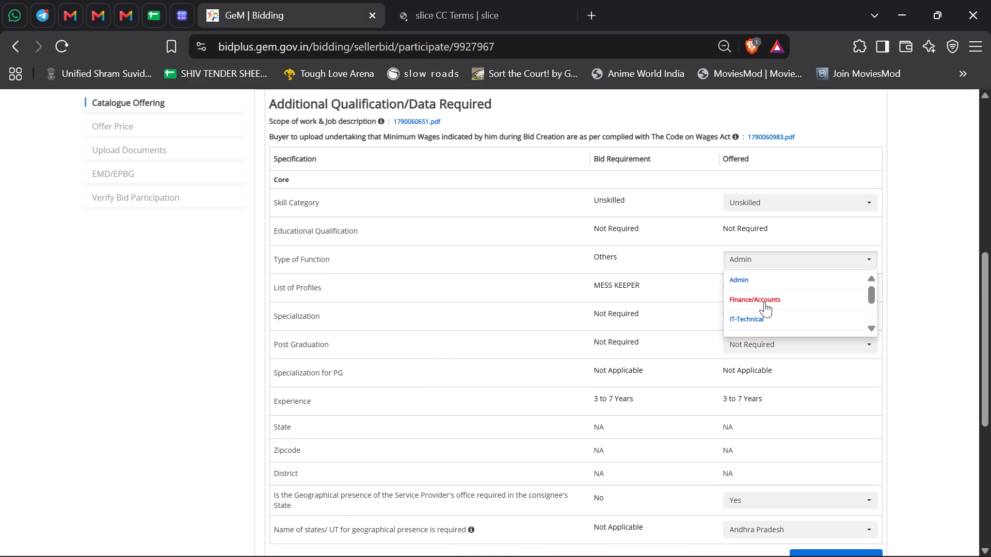
scroll(764, 302, down, 2)
click(736, 319)
Set item 5's geographical presence to No and its states/UT to Not Applicable, and encrypt and save the offering.
scroll(736, 319, down, 2)
click(748, 270)
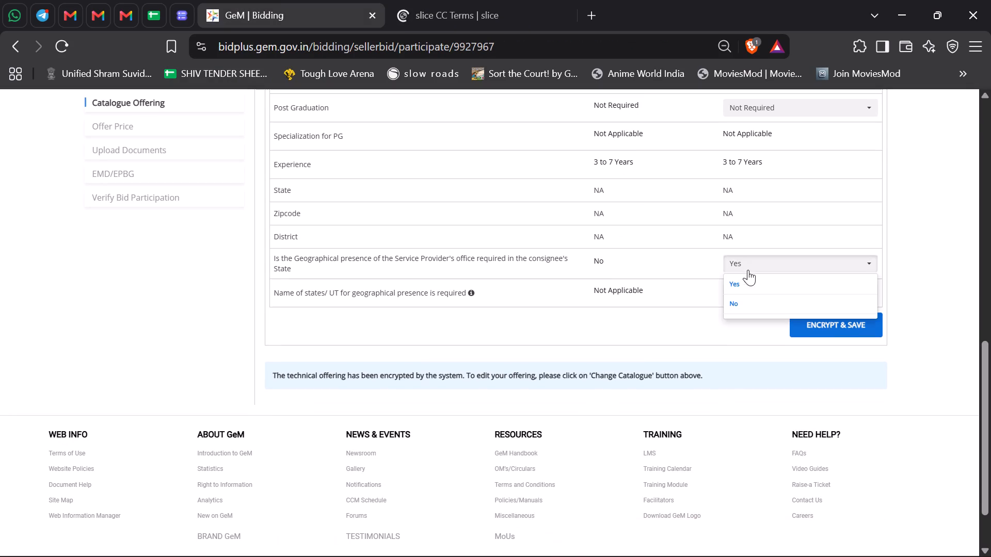
double_click(742, 299)
key(n)
key(Return)
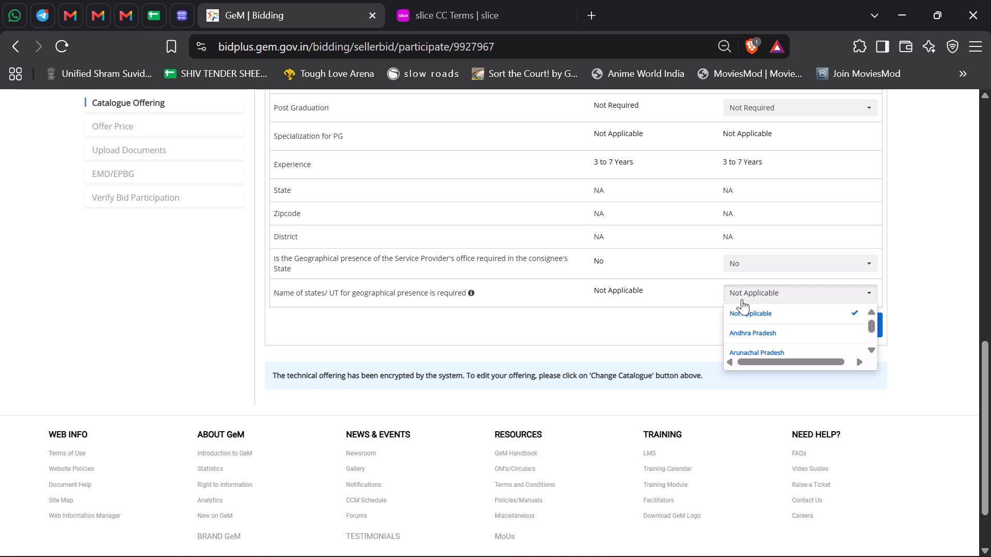
click(696, 303)
click(825, 330)
Switch to the slice CC Terms page and read through the cardmember agreement, from KYC and fees to the closing clauses.
click(457, 0)
scroll(515, 291, down, 8)
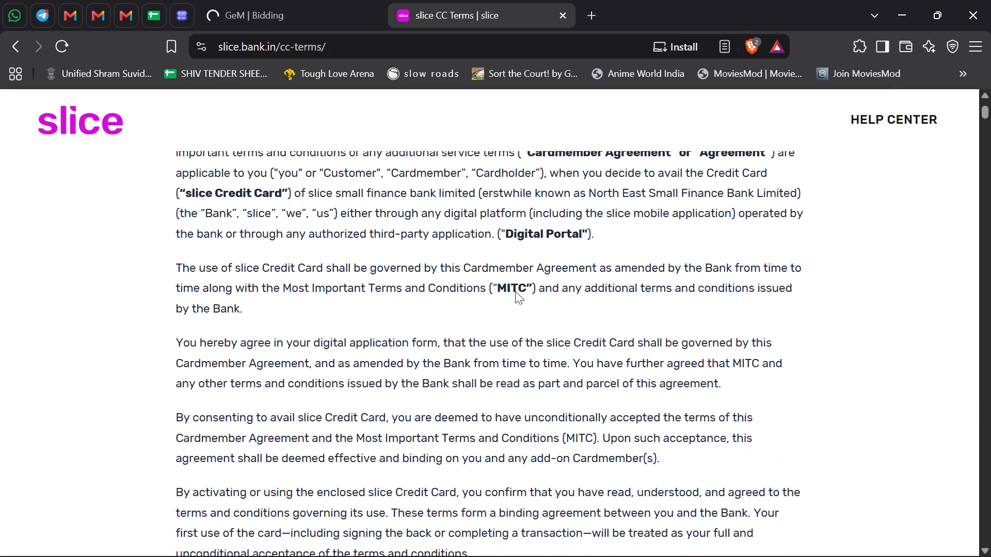
scroll(515, 291, down, 20)
scroll(515, 291, down, 19)
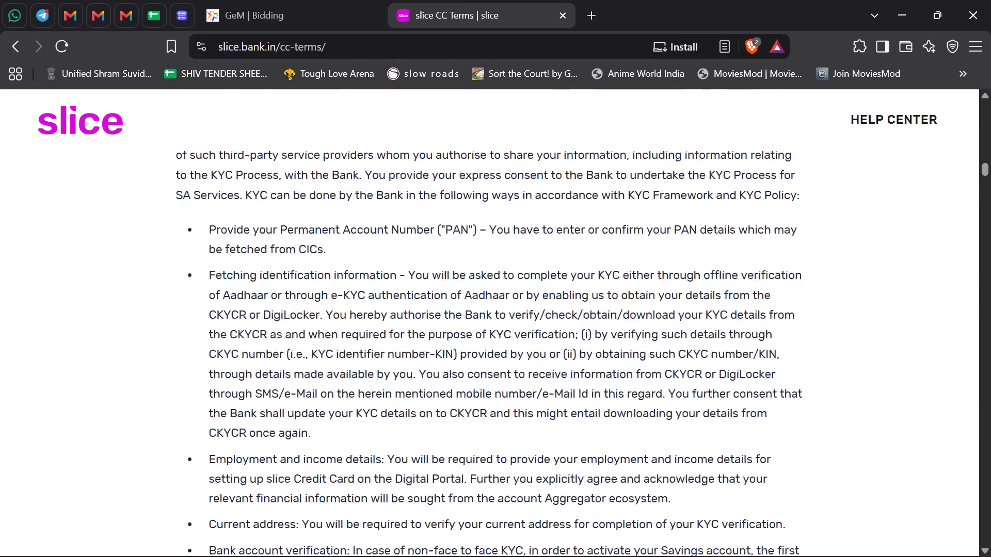
scroll(515, 291, down, 20)
scroll(515, 291, down, 19)
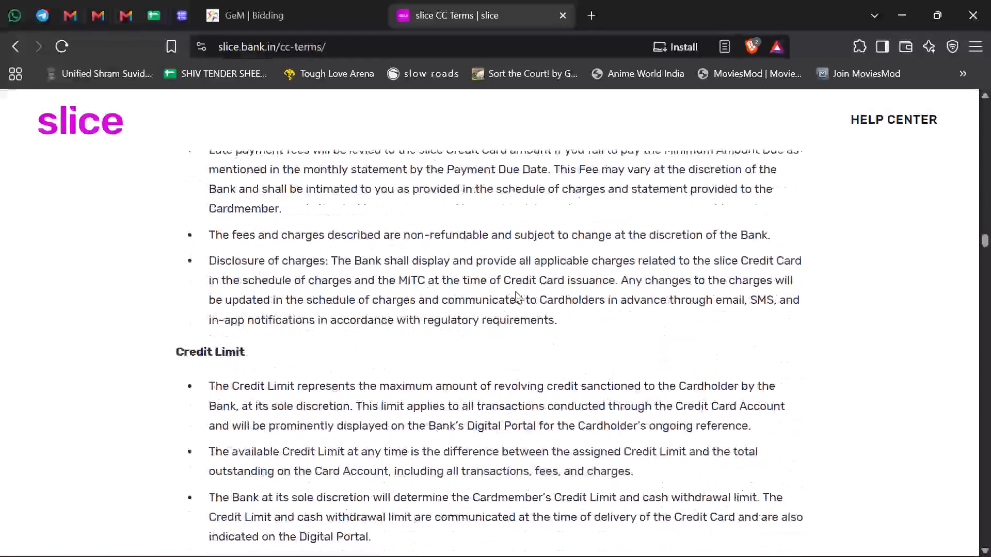
scroll(515, 291, down, 20)
scroll(515, 291, down, 19)
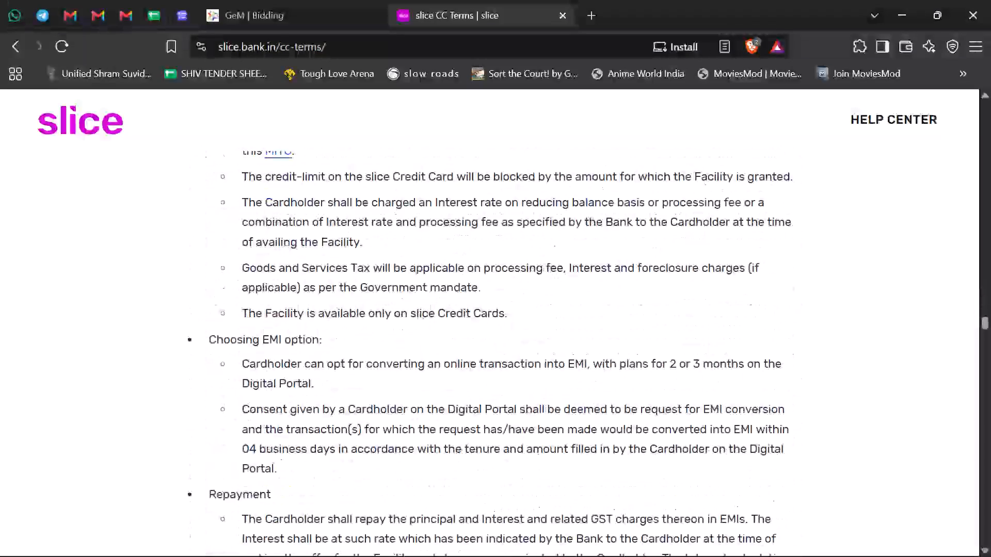
scroll(515, 291, down, 20)
scroll(515, 291, down, 18)
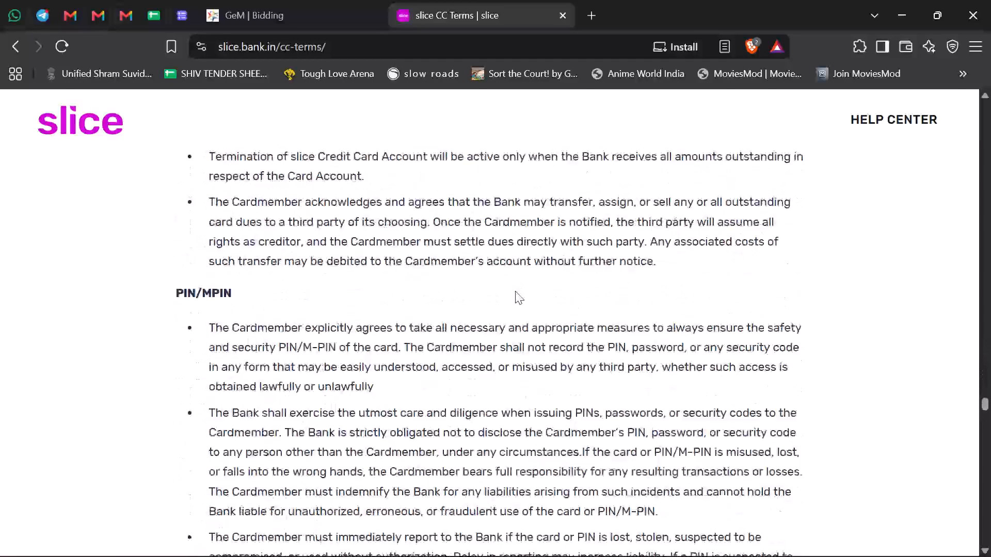
scroll(515, 291, down, 20)
scroll(515, 291, down, 16)
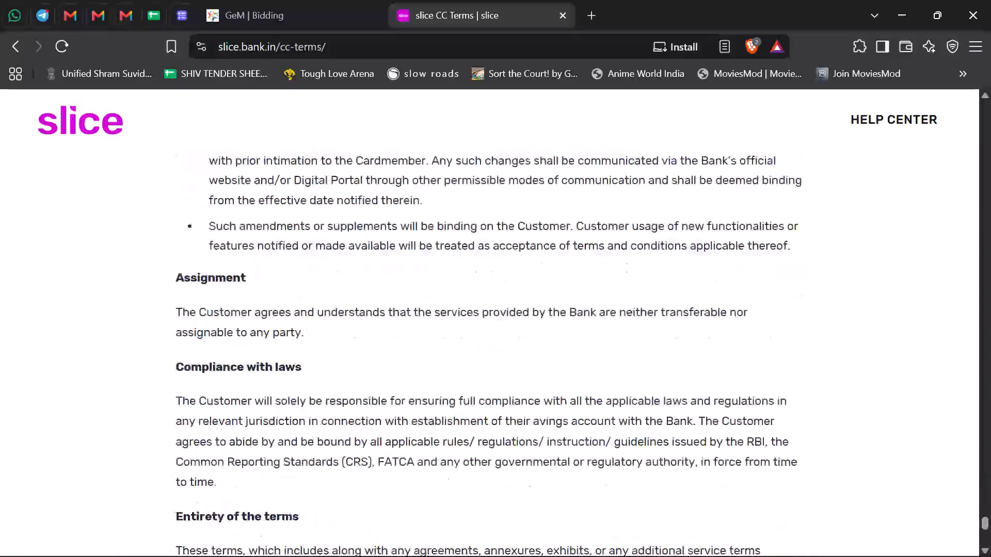
scroll(515, 291, up, 7)
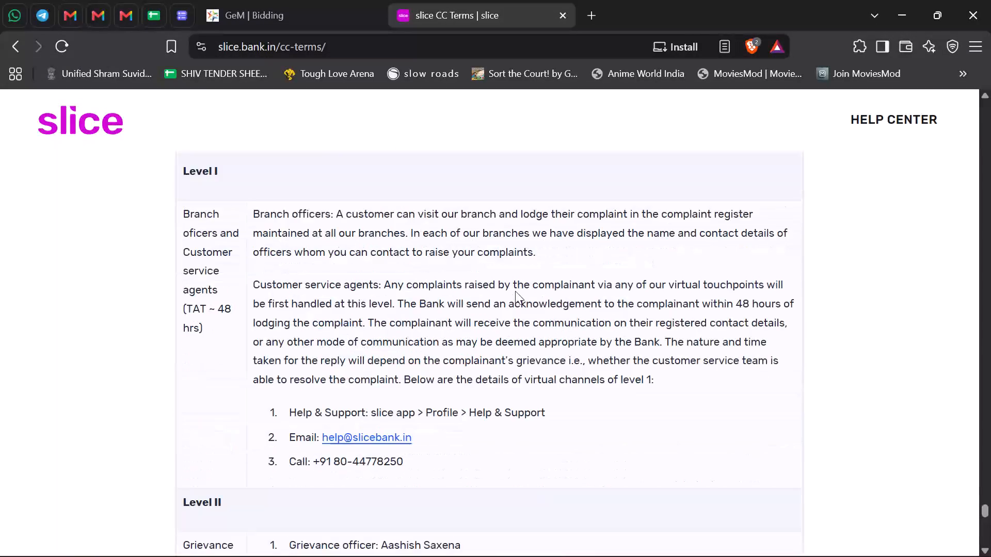
scroll(515, 291, down, 20)
scroll(515, 291, down, 2)
scroll(515, 291, up, 6)
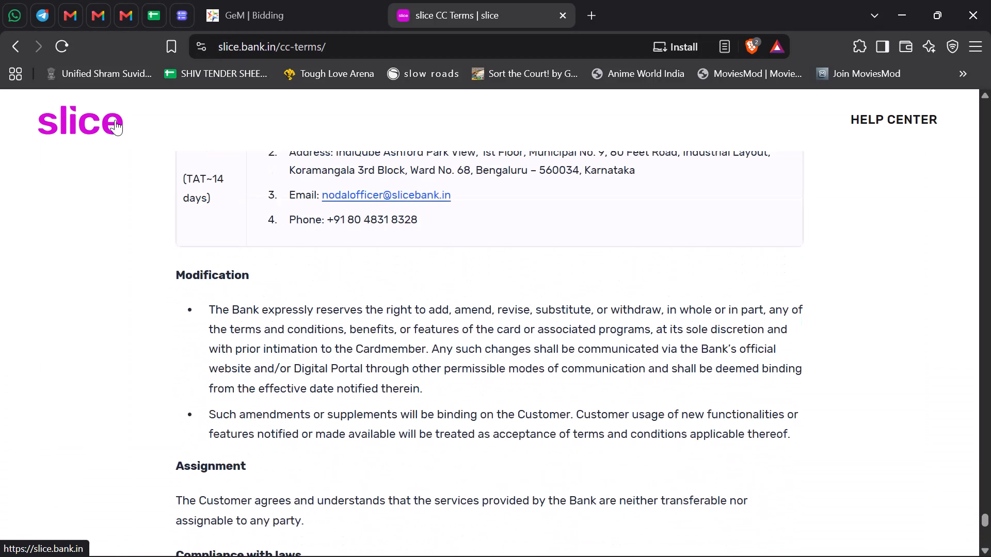
Open the slice CC MITC page from the search results and examine its fee schedule, including transfer, service, finance and late payment charges.
click(15, 48)
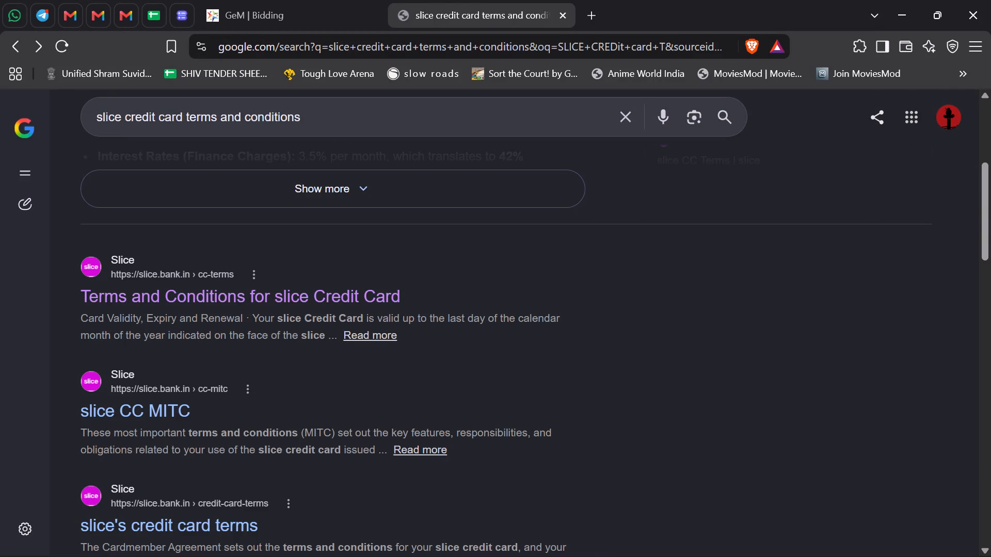
click(183, 423)
click(163, 407)
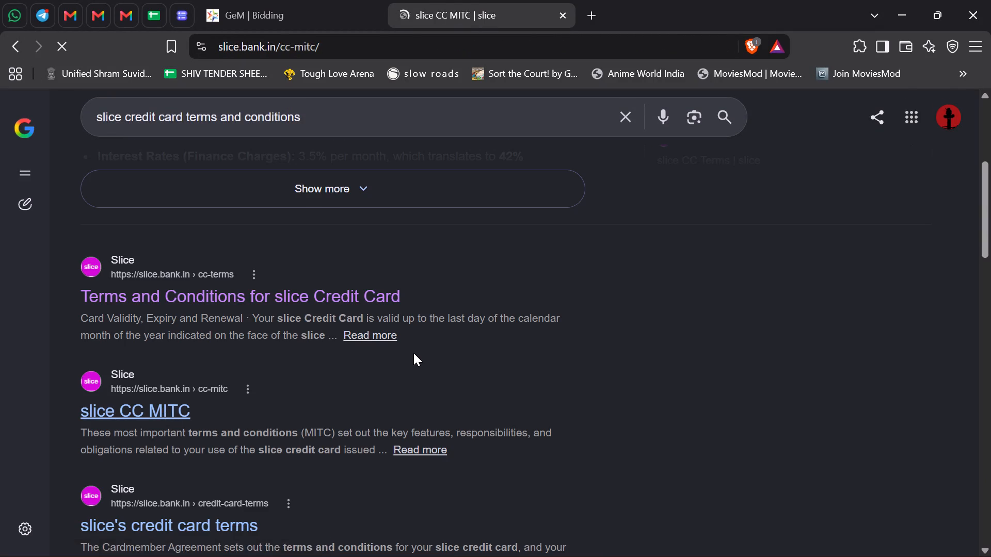
scroll(413, 353, down, 3)
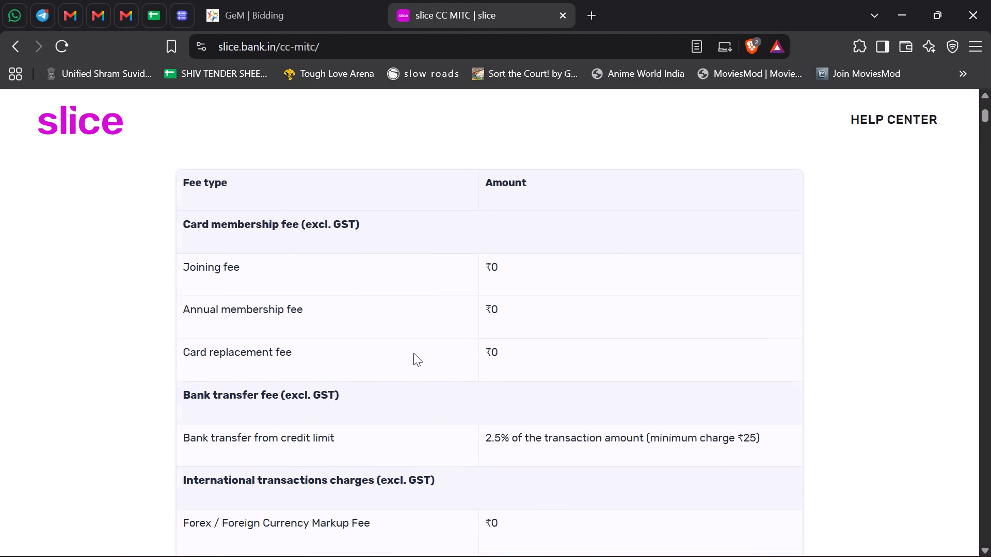
scroll(413, 353, down, 3)
scroll(413, 353, up, 1)
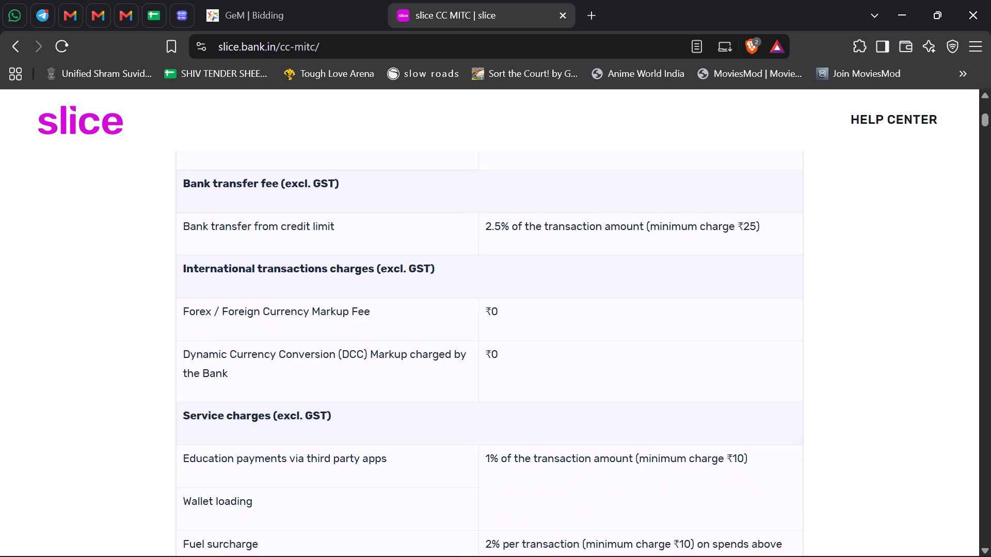
scroll(413, 353, down, 1)
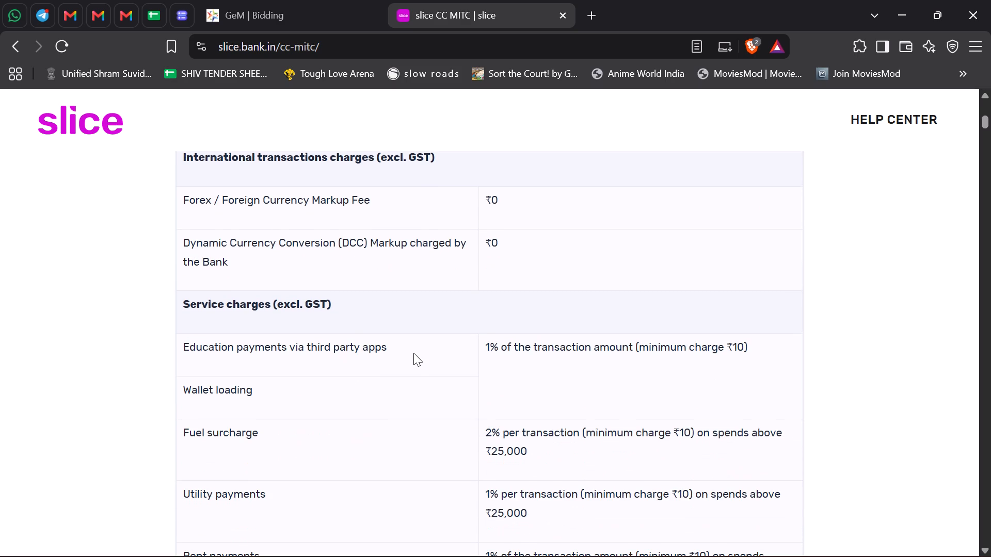
scroll(413, 353, down, 5)
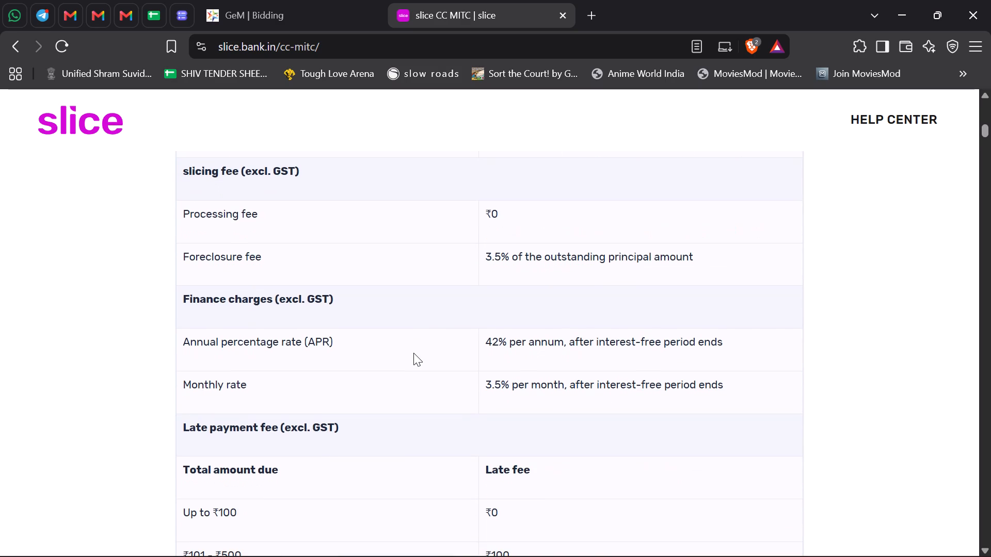
scroll(413, 353, down, 2)
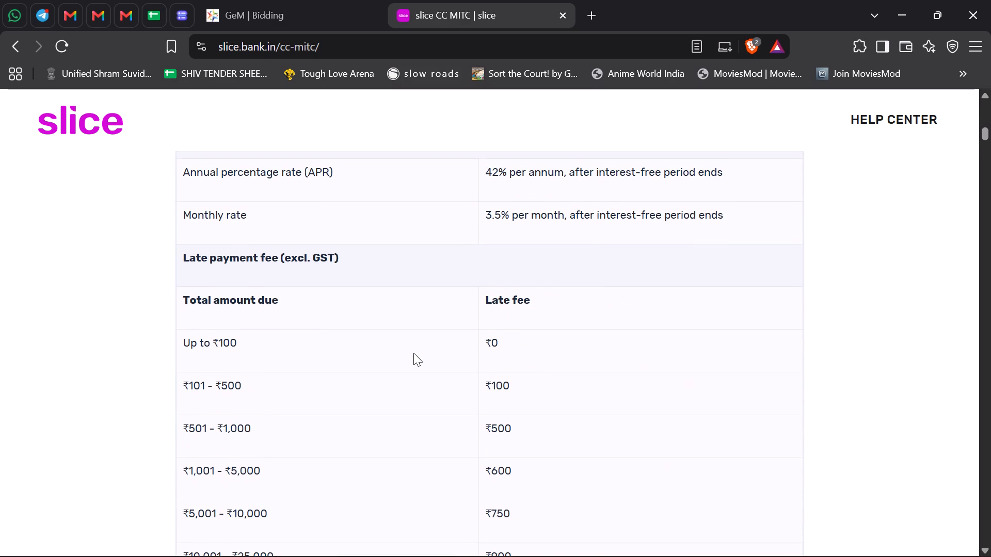
scroll(413, 353, down, 1)
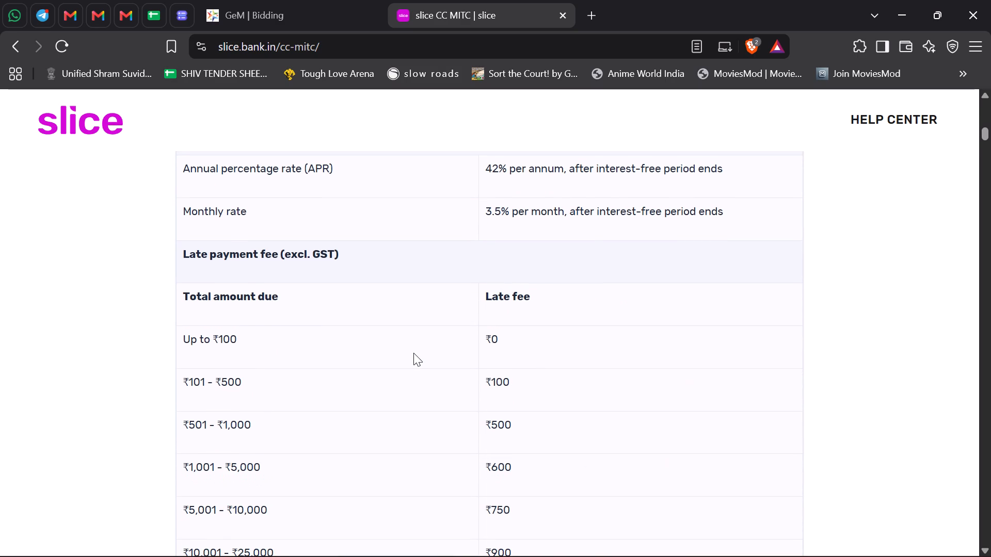
scroll(413, 353, down, 1)
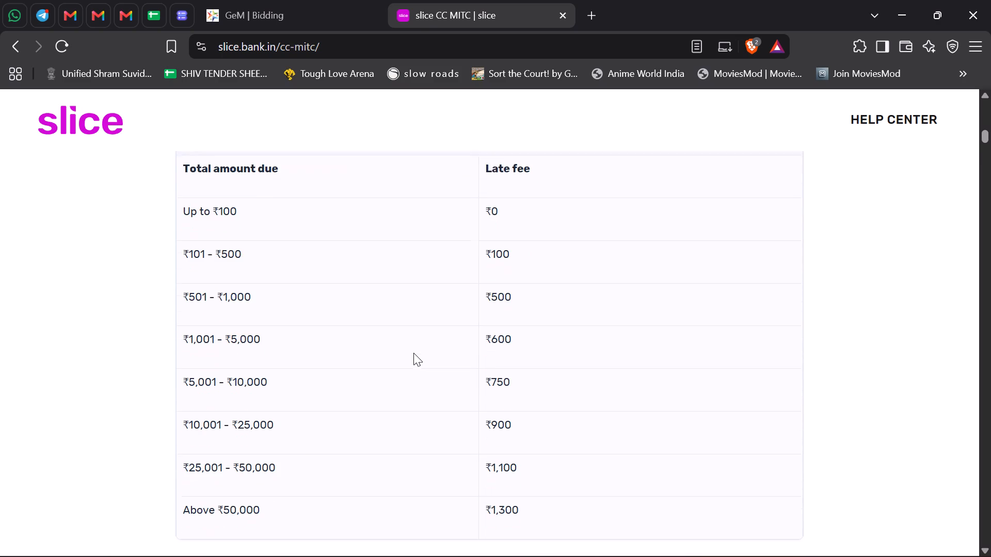
scroll(413, 353, down, 1)
scroll(413, 353, up, 1)
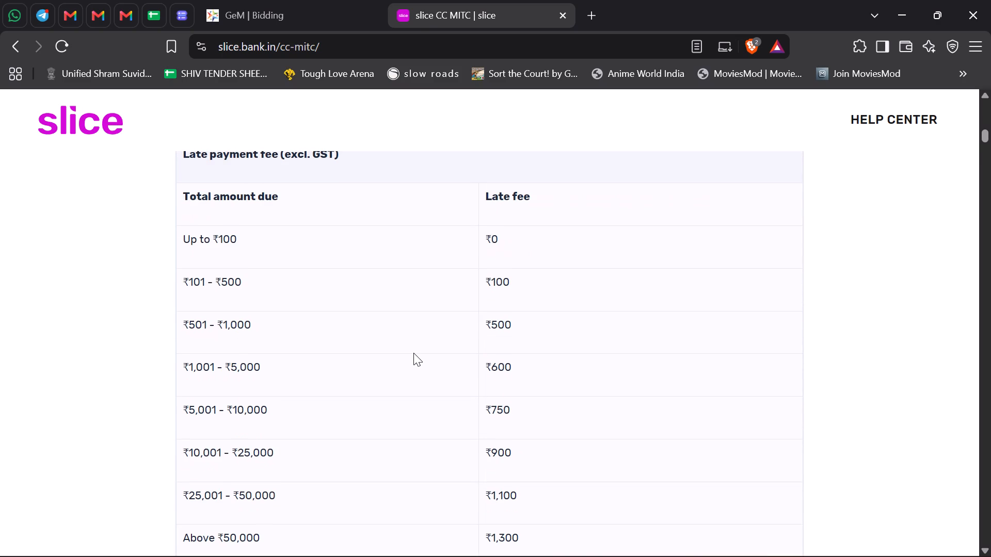
scroll(413, 331, down, 1)
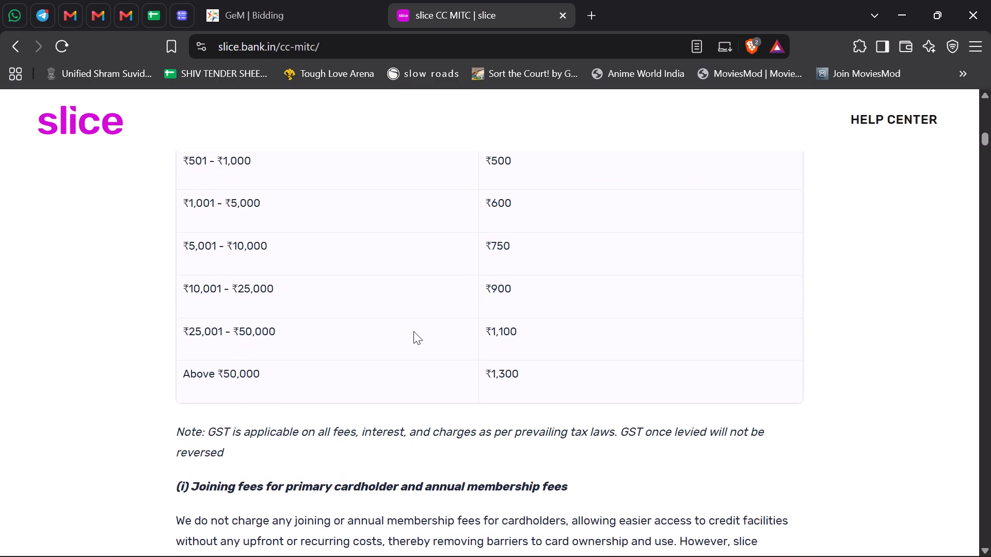
Examine the MITC's detailed sections on joining fees, cash transfers, foreign transactions, surcharges, the interest-free period and finance charges.
scroll(413, 331, down, 1)
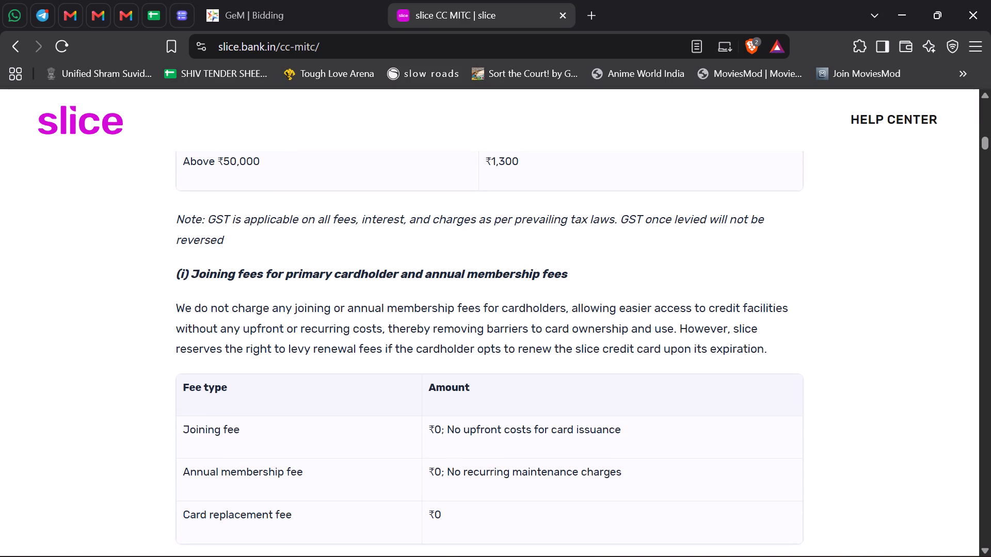
scroll(413, 331, down, 5)
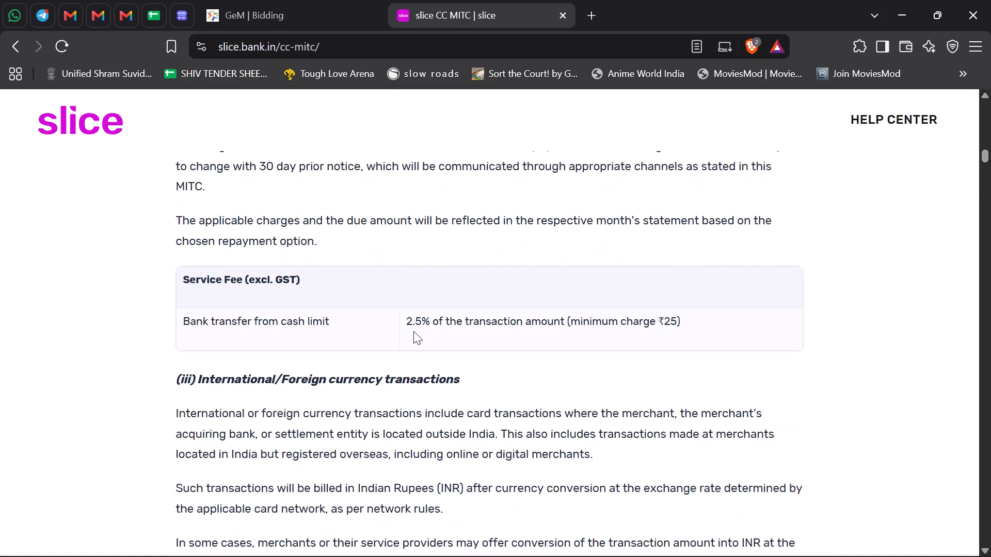
scroll(413, 331, down, 6)
scroll(413, 331, up, 1)
scroll(413, 331, down, 2)
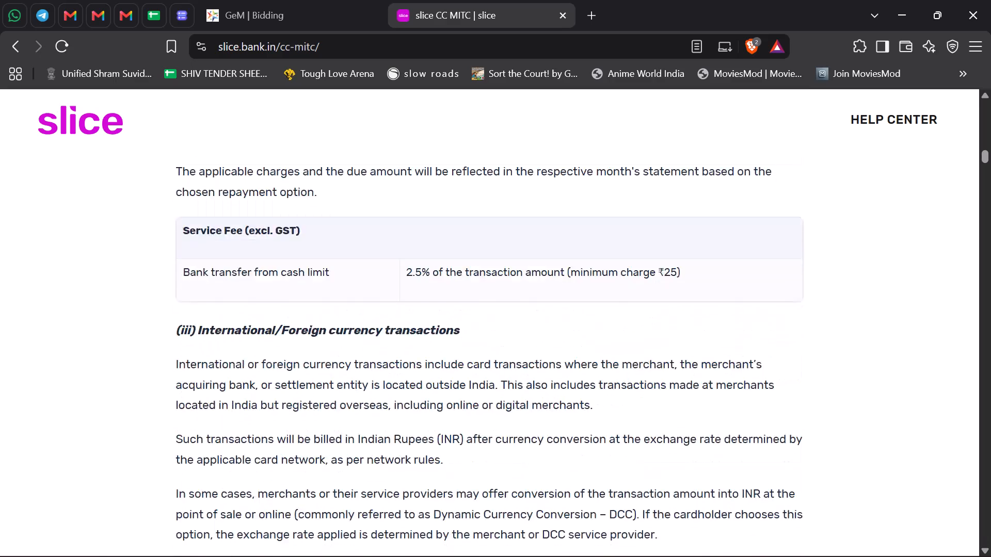
scroll(413, 331, down, 5)
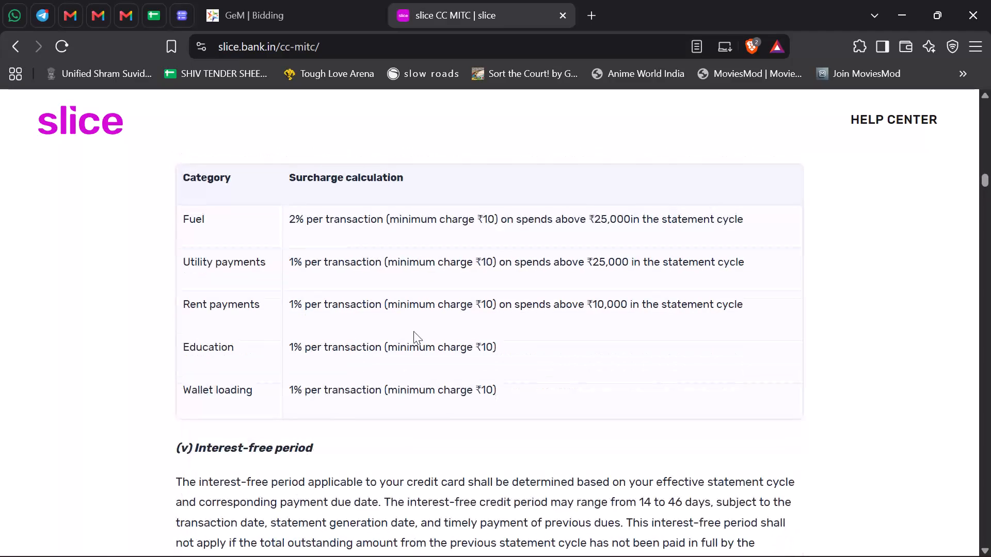
scroll(413, 331, down, 4)
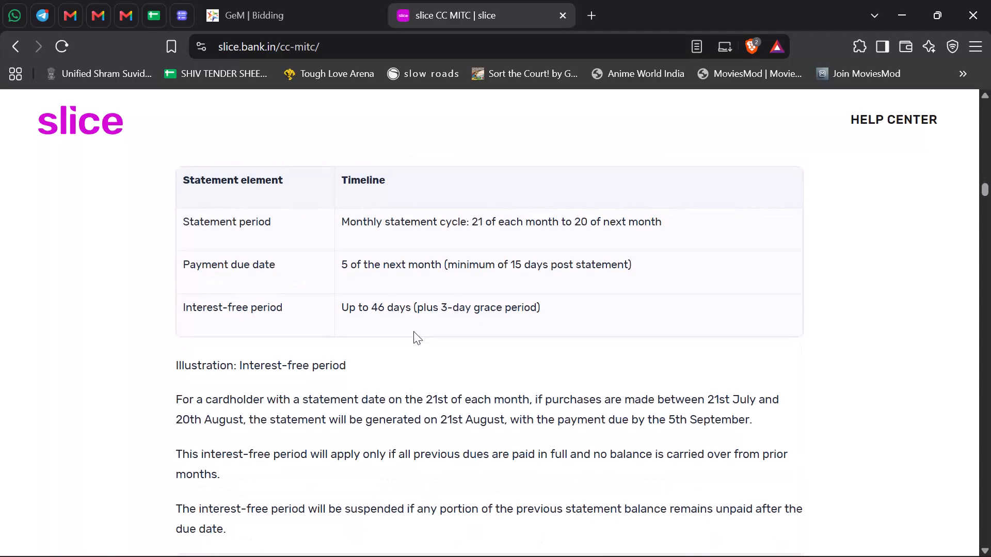
scroll(413, 331, down, 4)
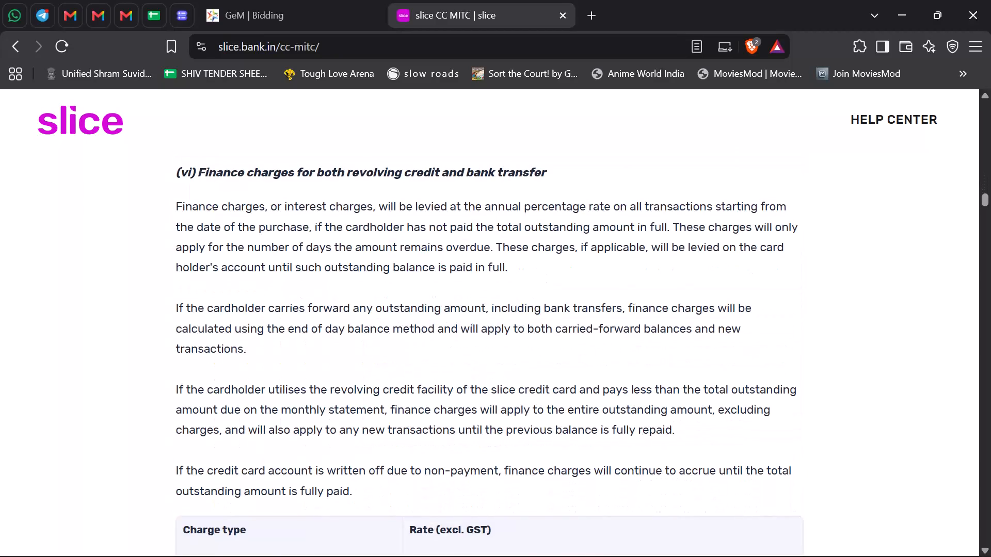
scroll(413, 331, down, 3)
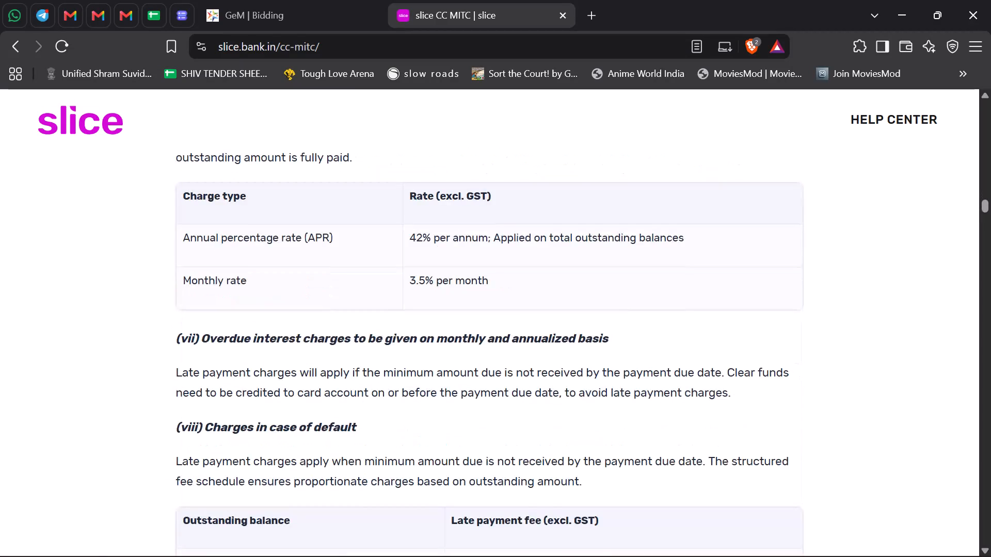
scroll(413, 331, up, 5)
scroll(413, 331, down, 1)
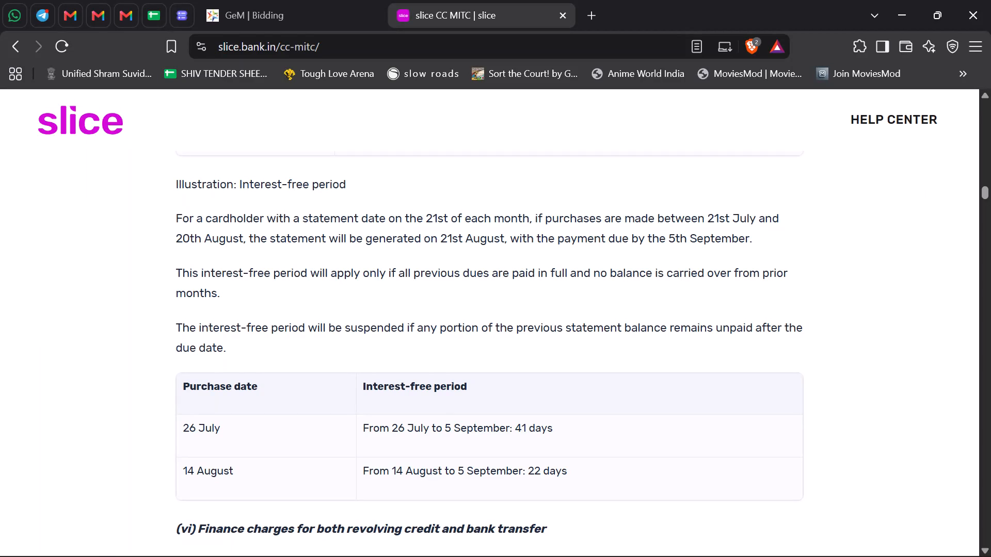
scroll(413, 331, up, 1)
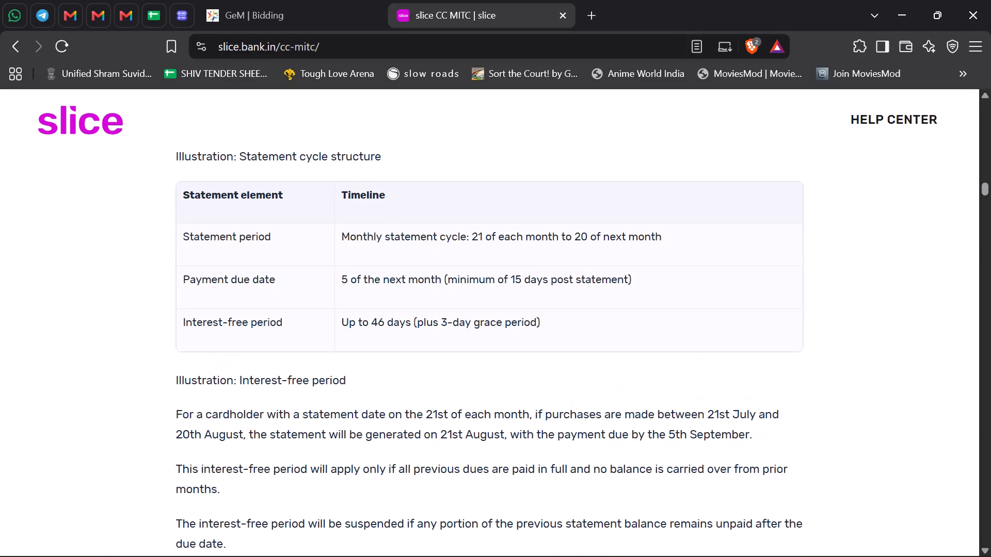
Go back through the MITC's interest-free period section, its statement cycle table and the surcharge table for fuel, utility and rent payments.
scroll(413, 331, up, 1)
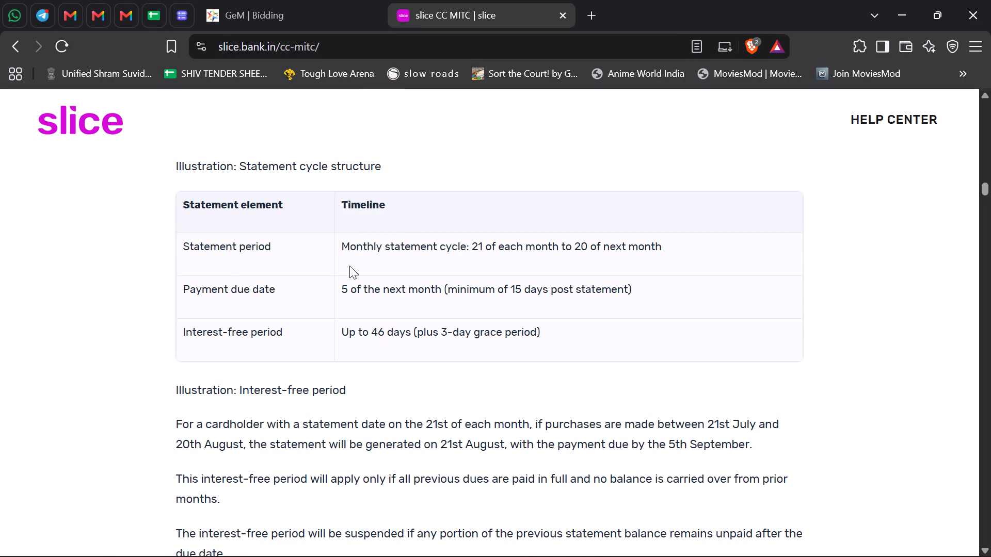
scroll(349, 266, up, 2)
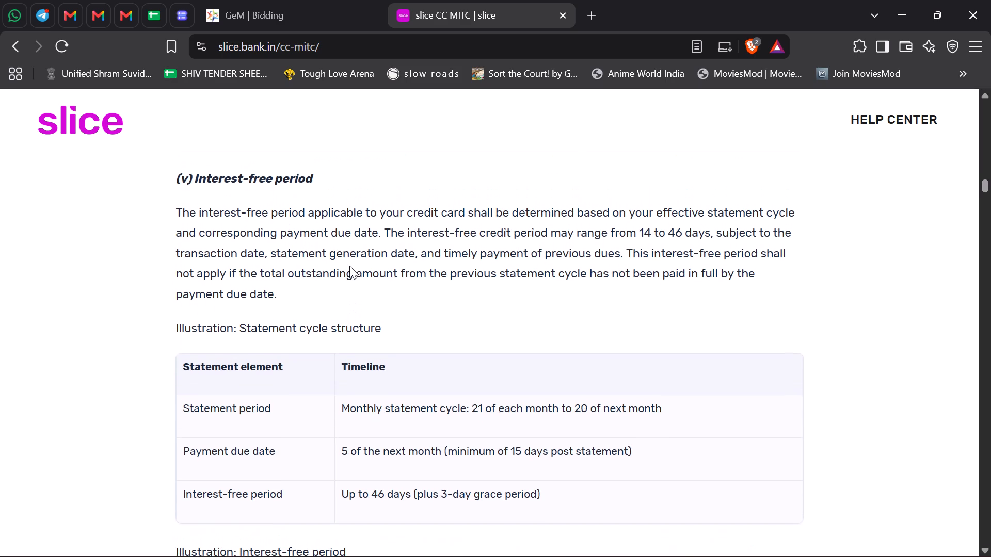
scroll(349, 266, up, 1)
scroll(258, 234, up, 5)
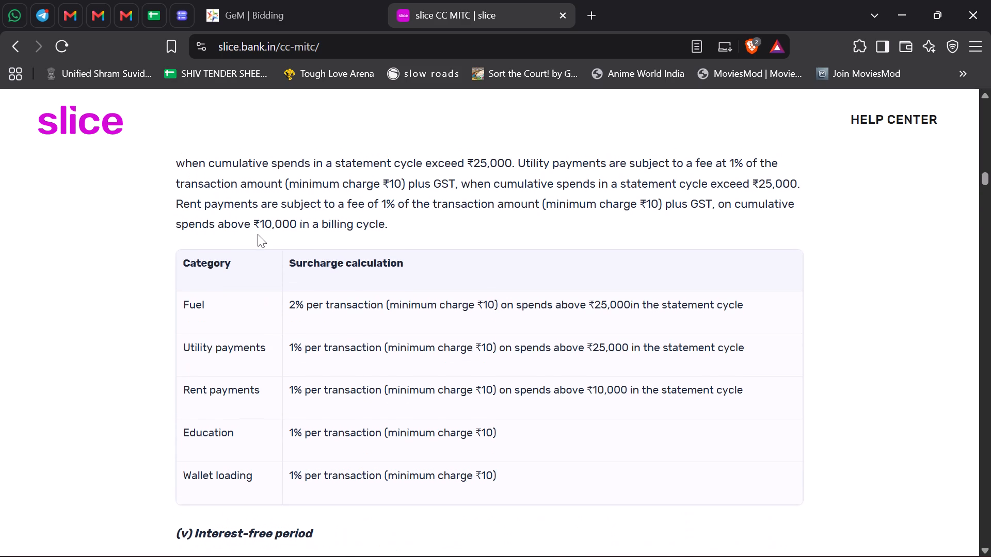
scroll(258, 234, up, 2)
Examine the MITC's finance charges section, including the interest calculation, the illustration of paying only the MAD, and the bank transfer illustration.
scroll(258, 234, down, 7)
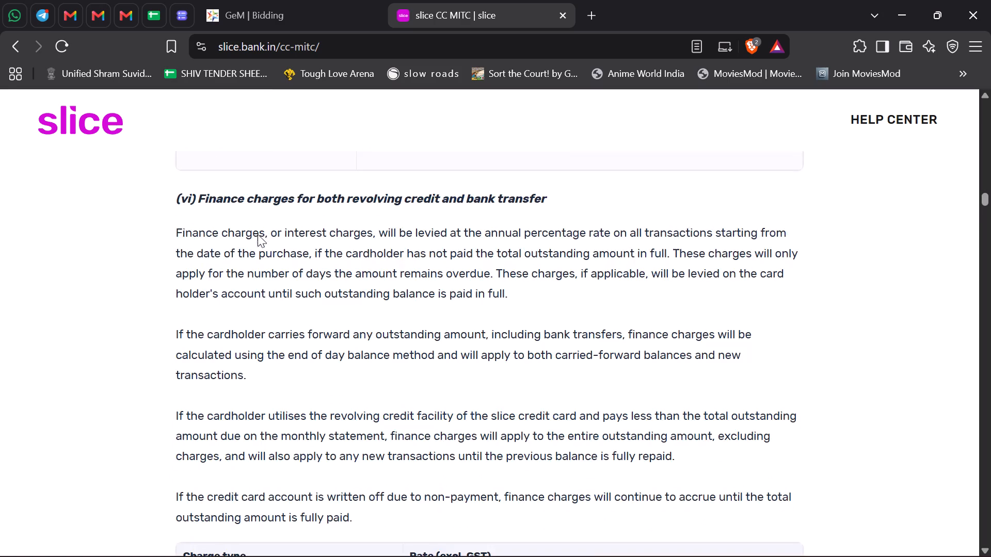
scroll(258, 234, down, 16)
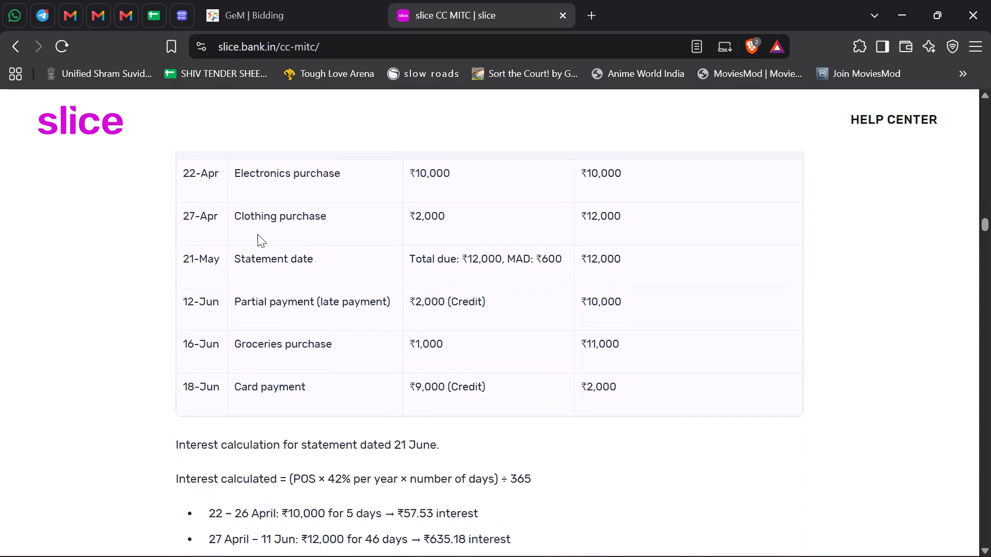
scroll(258, 234, down, 1)
scroll(258, 234, up, 1)
scroll(258, 234, down, 2)
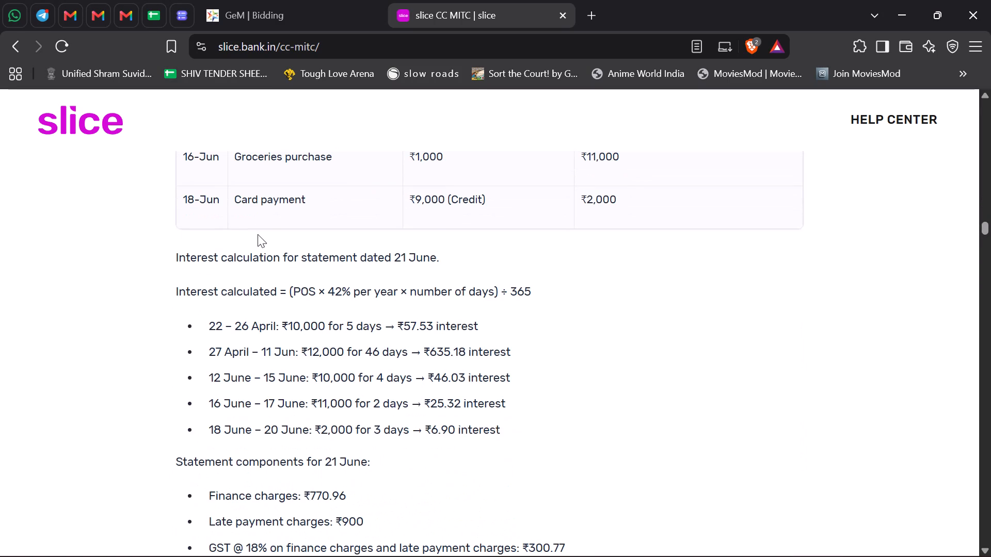
scroll(258, 234, down, 2)
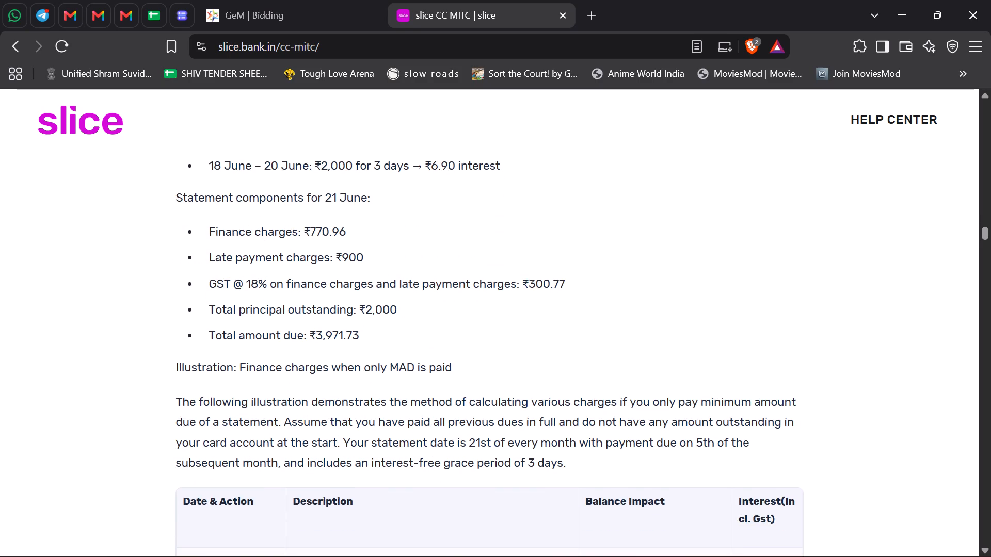
scroll(258, 234, down, 3)
scroll(258, 234, up, 1)
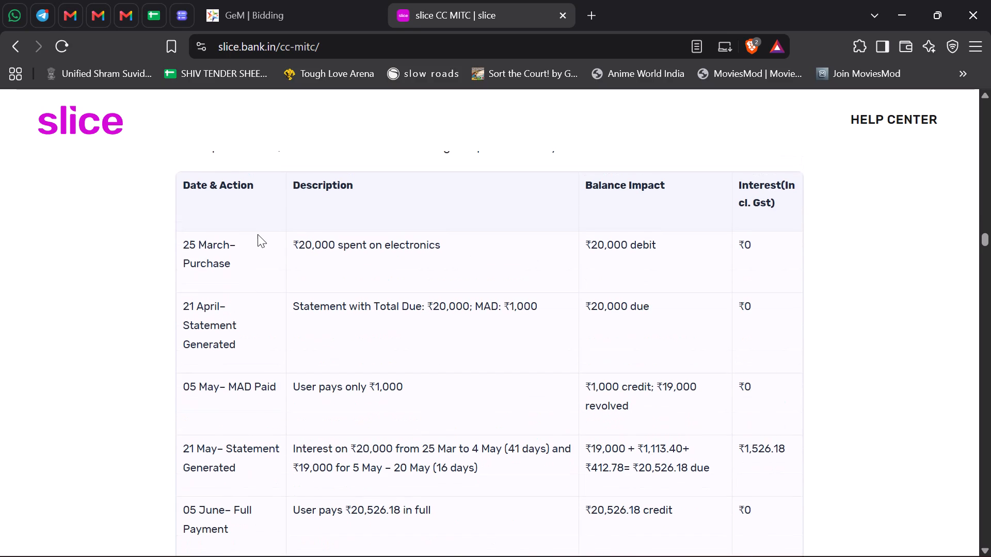
scroll(258, 234, up, 1)
scroll(258, 234, down, 8)
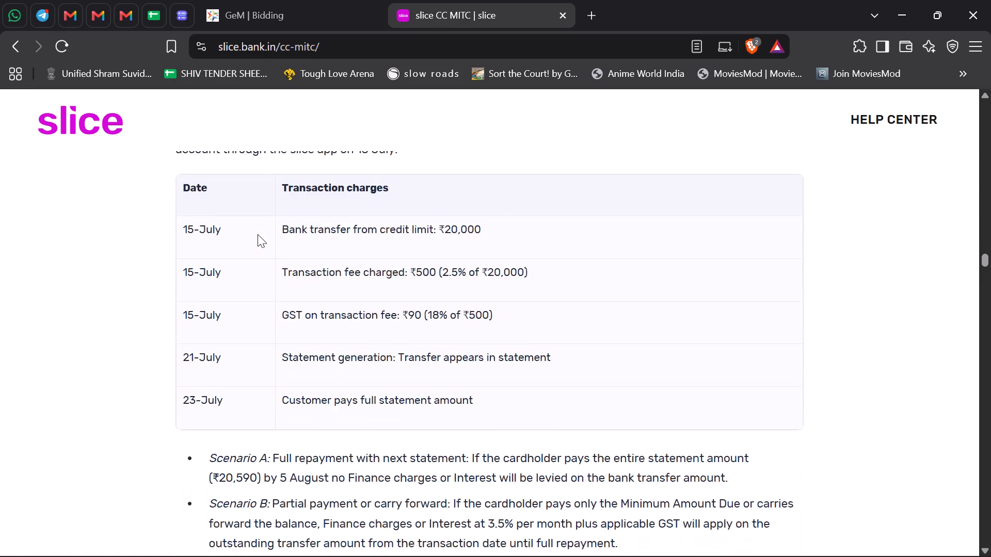
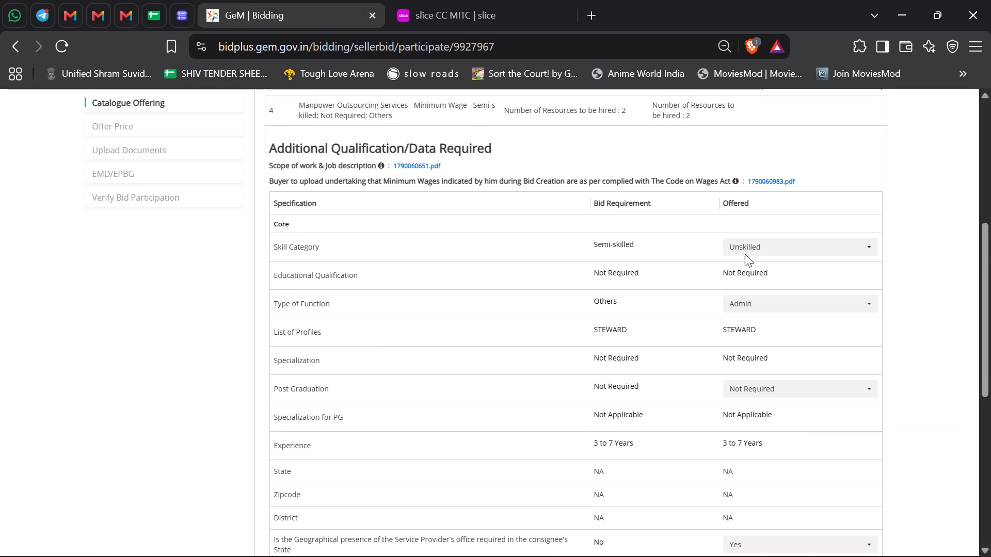
Set item 4's offered skill category to Semi-skilled and its type of function to Others.
click(745, 247)
click(753, 288)
click(754, 301)
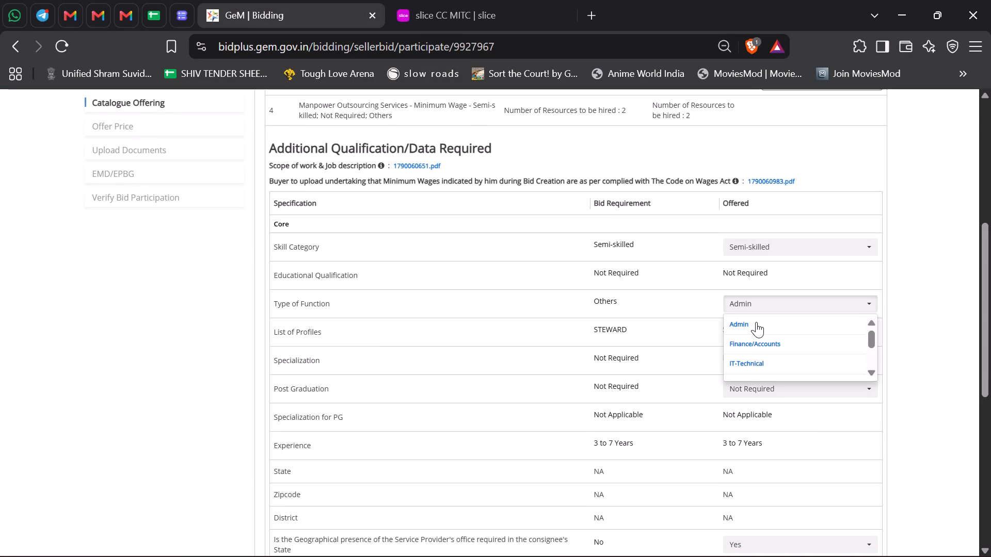
scroll(756, 322, down, 3)
click(747, 364)
Set item 4's geographical presence to No and its states/UT to Not Applicable.
scroll(747, 364, down, 1)
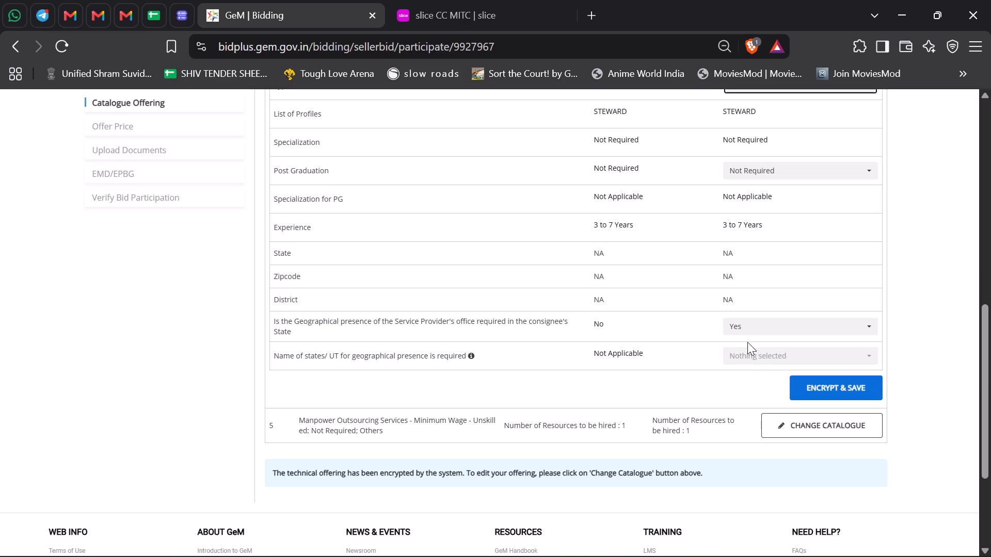
click(750, 329)
double_click(745, 362)
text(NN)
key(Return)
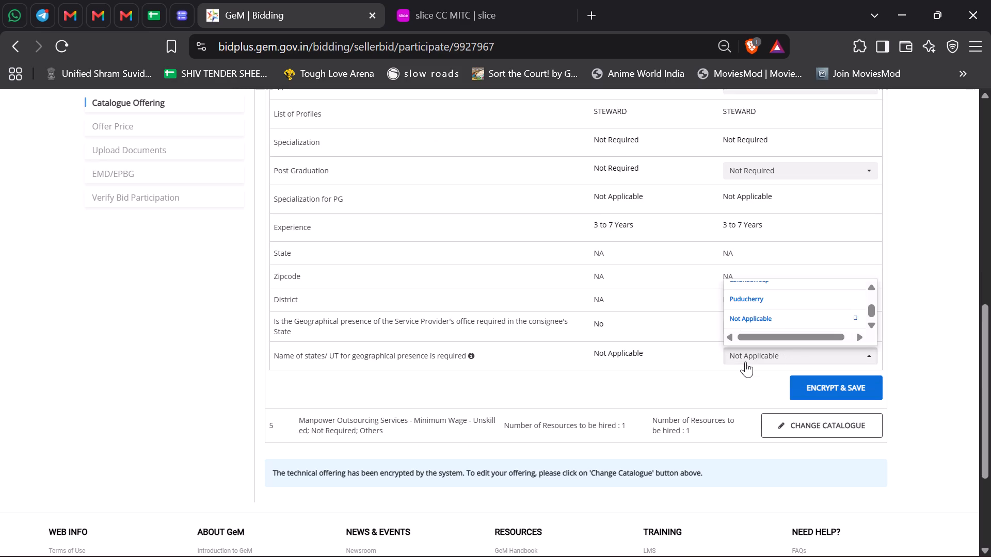
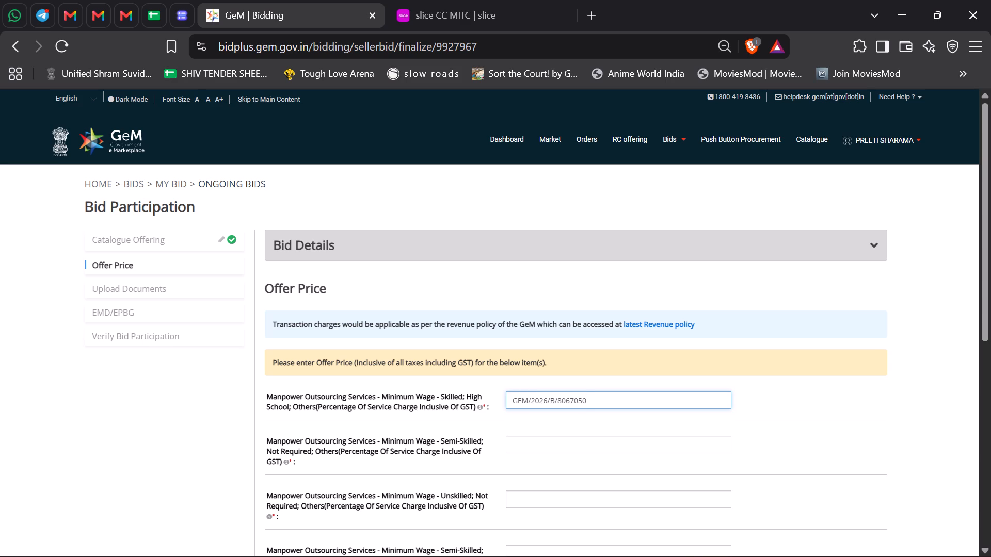
Replace the pasted bid number and enter 3.85 as the service charge percentage for all five manpower outsourcing items.
key(ctrl+z)
text(3.85)
key(ctrl+a)
key(ctrl+c)
key(Tab)
key(ctrl+v)
key(Tab)
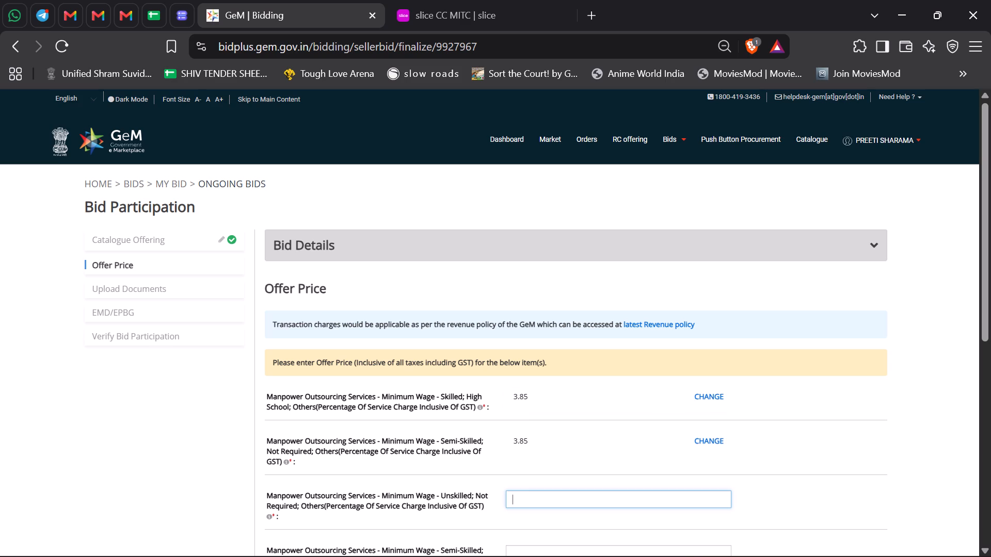
key(v)
key(ctrl+v)
key(Tab)
key(ctrl+v)
key(Tab)
key(ctrl+v)
key(Tab)
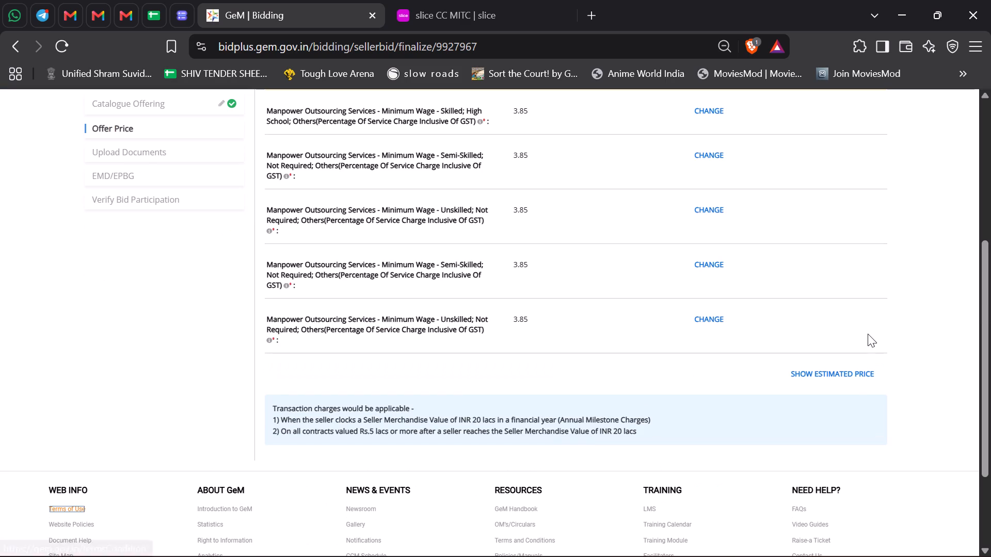
Show the estimated price, copy the total offer price, and proceed with the estimate.
click(851, 375)
scroll(611, 369, down, 16)
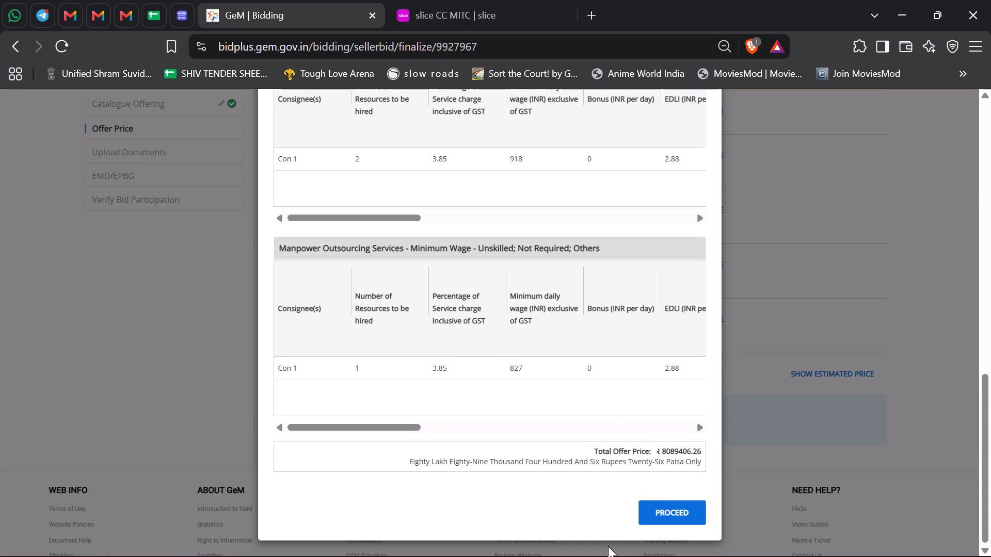
double_click(670, 446)
key(ctrl+c)
key(ctrl+c)
click(676, 511)
Encrypt and save the offer price, accepting that it can no longer be viewed or edited.
click(812, 398)
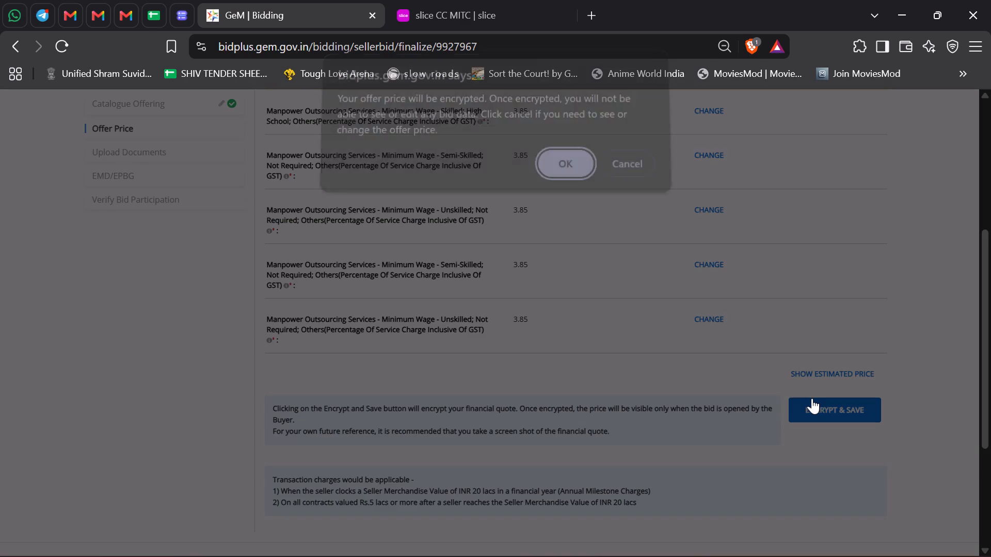
click(559, 181)
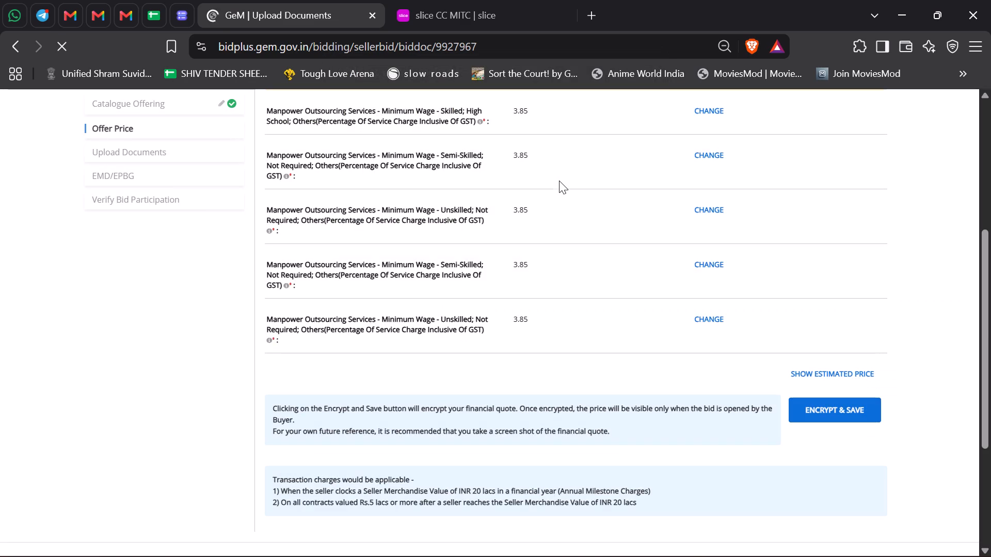
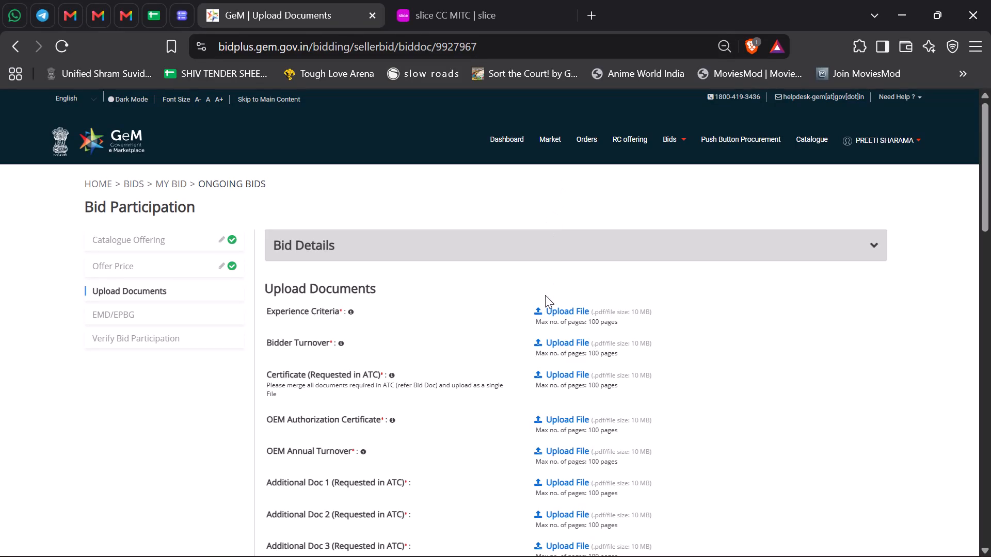
Upload experience_criteria_samod for Experience Criteria and turnover_samod_ut for Bidder Turnover.
click(545, 303)
click(547, 308)
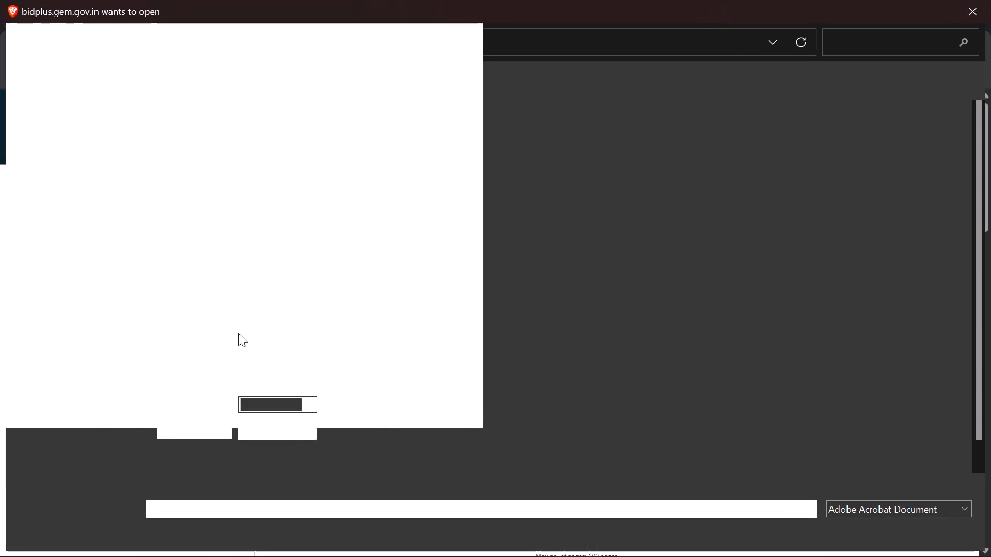
scroll(238, 333, down, 20)
scroll(238, 333, down, 2)
double_click(235, 353)
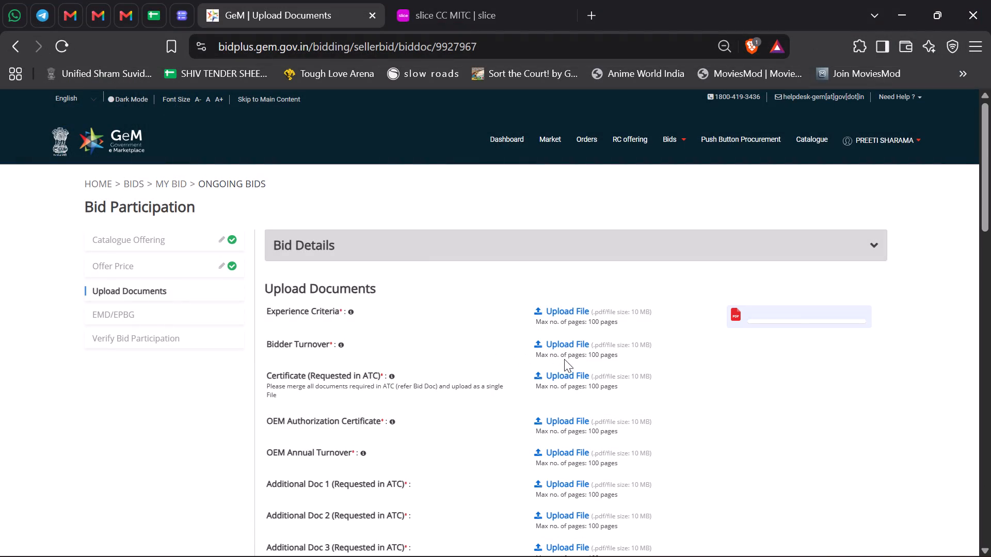
click(569, 355)
scroll(287, 315, down, 20)
scroll(287, 315, down, 16)
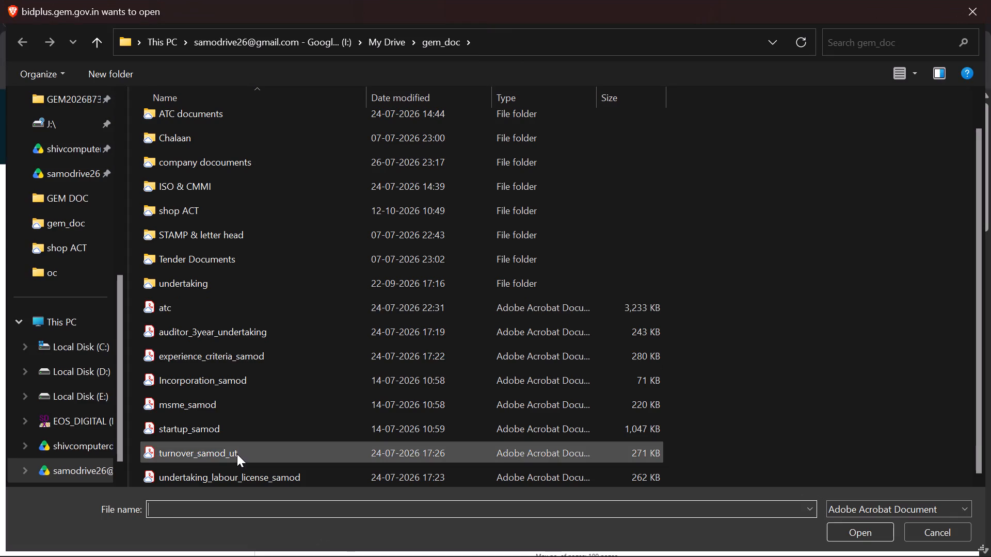
double_click(237, 454)
Upload the atc file as the Certificate (Requested in ATC).
click(540, 380)
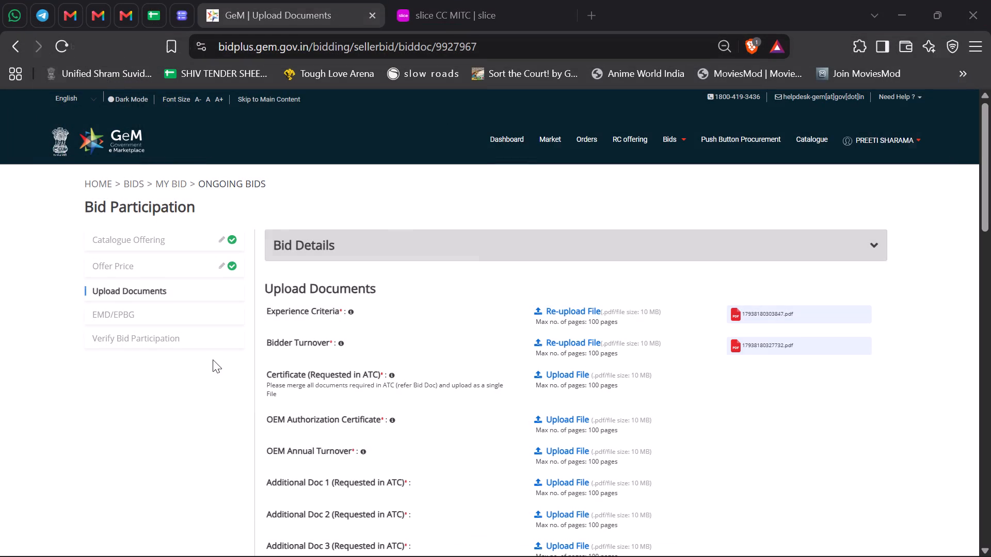
click(199, 363)
double_click(212, 341)
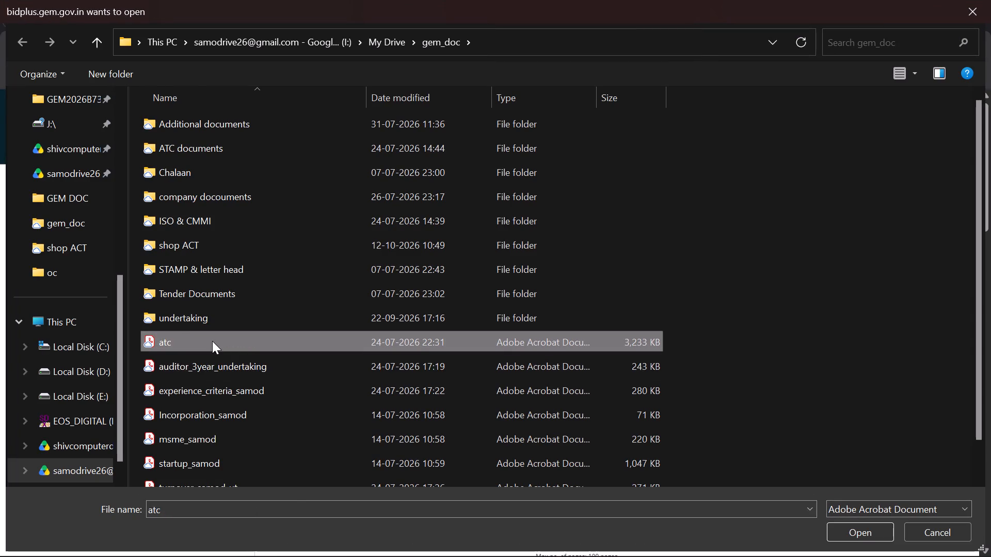
Upload msme_samod as the OEM Authorization Certificate and turnover_samod_ut for OEM Annual Turnover.
click(561, 428)
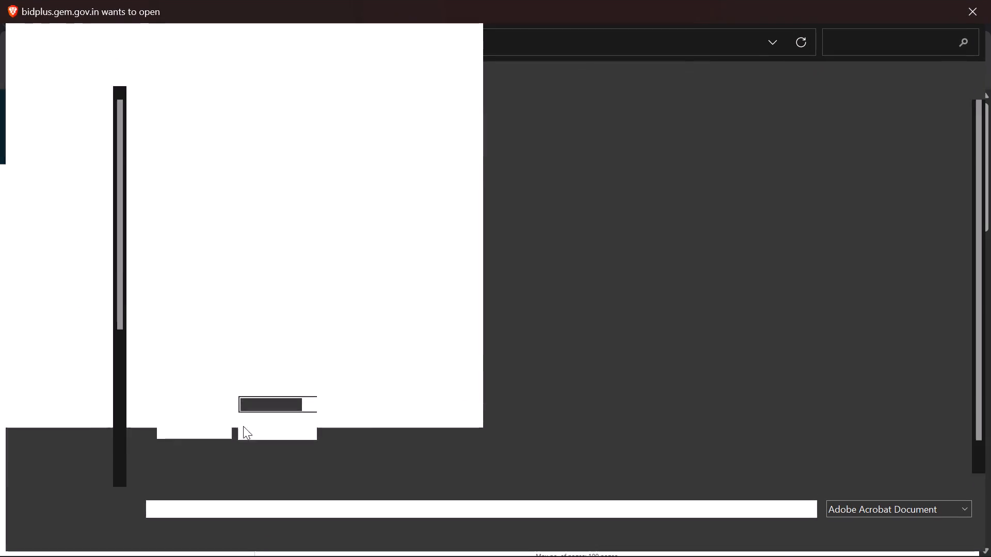
double_click(231, 438)
click(544, 447)
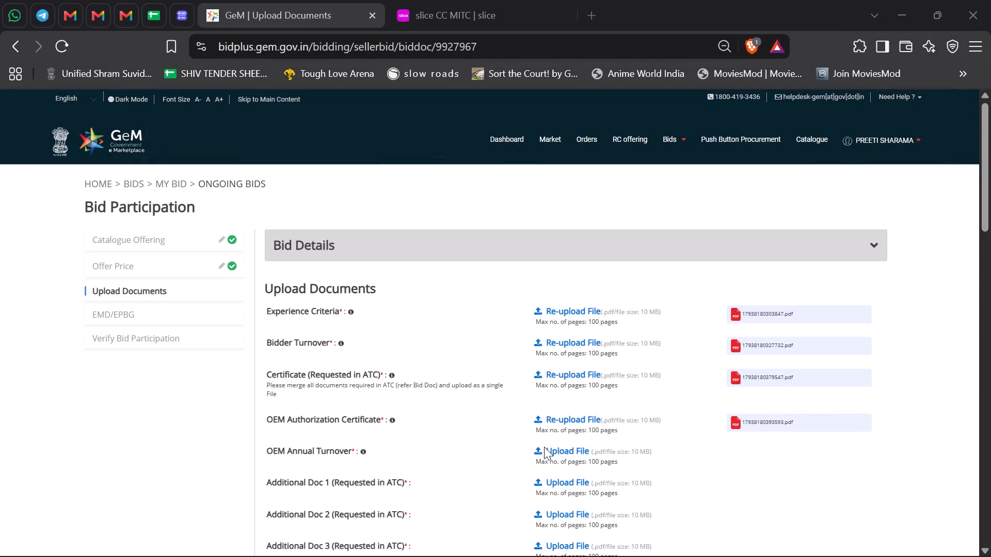
scroll(333, 420, down, 19)
double_click(273, 455)
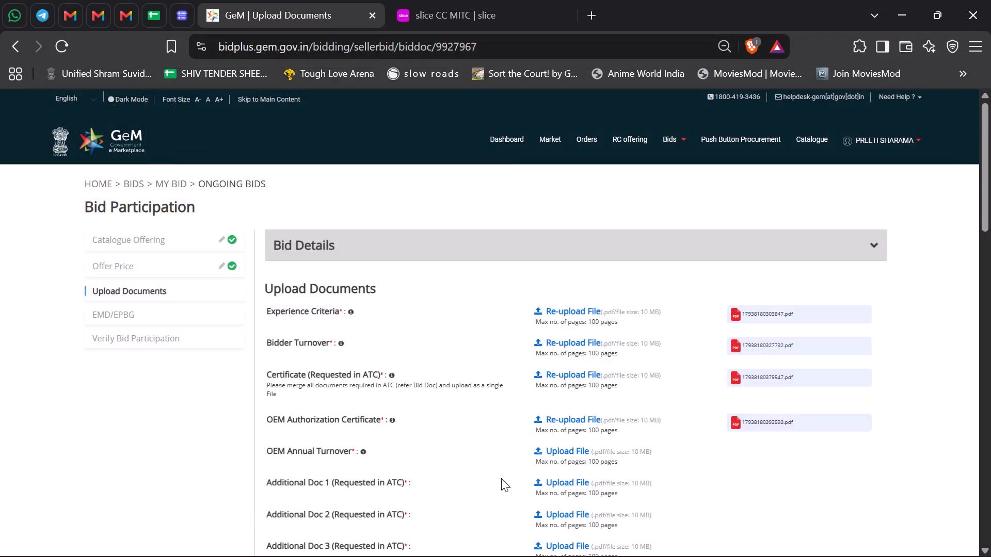
From the Additional documents folder, upload solvency_certificate for Additional Doc 2 and pf_esic_gst_samod for Additional Doc 1.
scroll(501, 478, down, 1)
scroll(562, 348, down, 1)
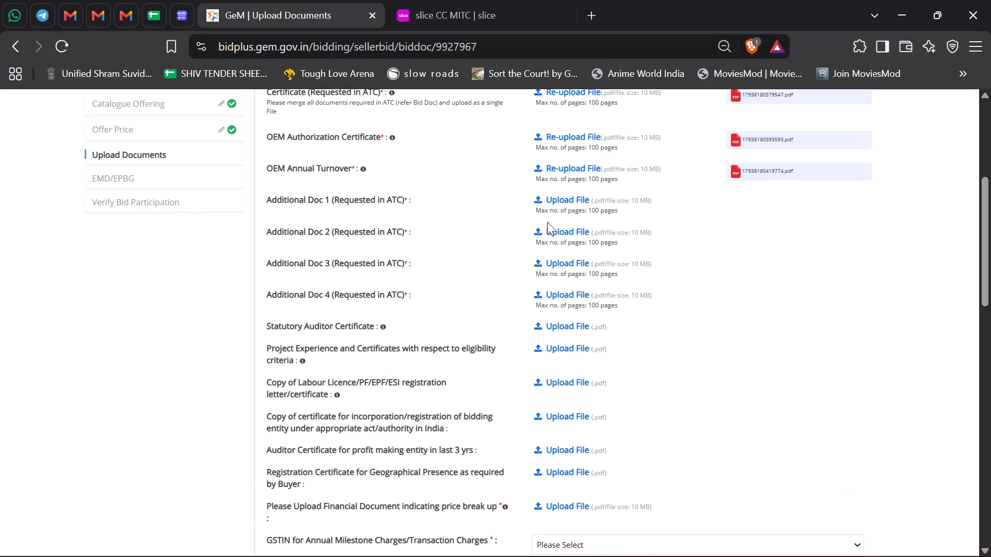
click(547, 226)
double_click(243, 117)
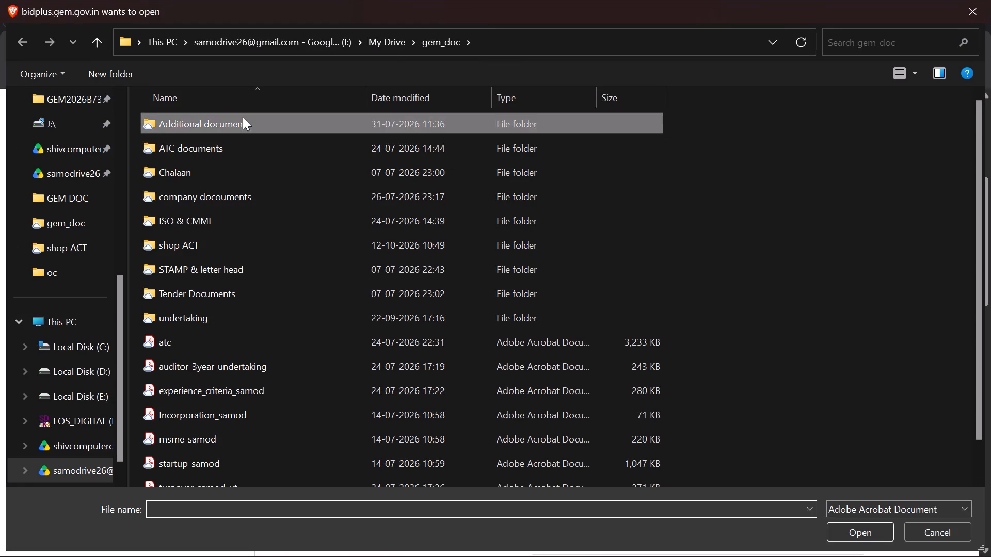
double_click(232, 373)
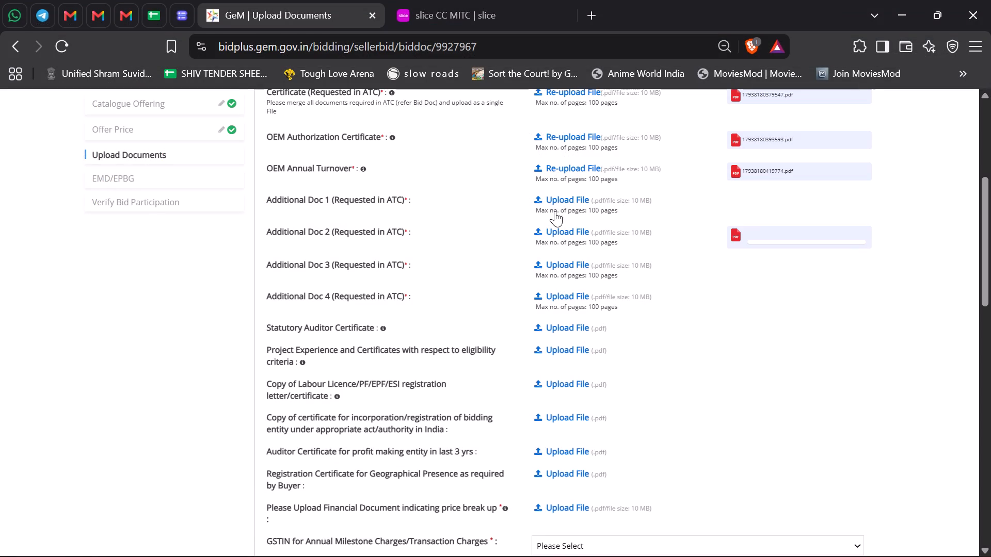
click(555, 211)
double_click(194, 337)
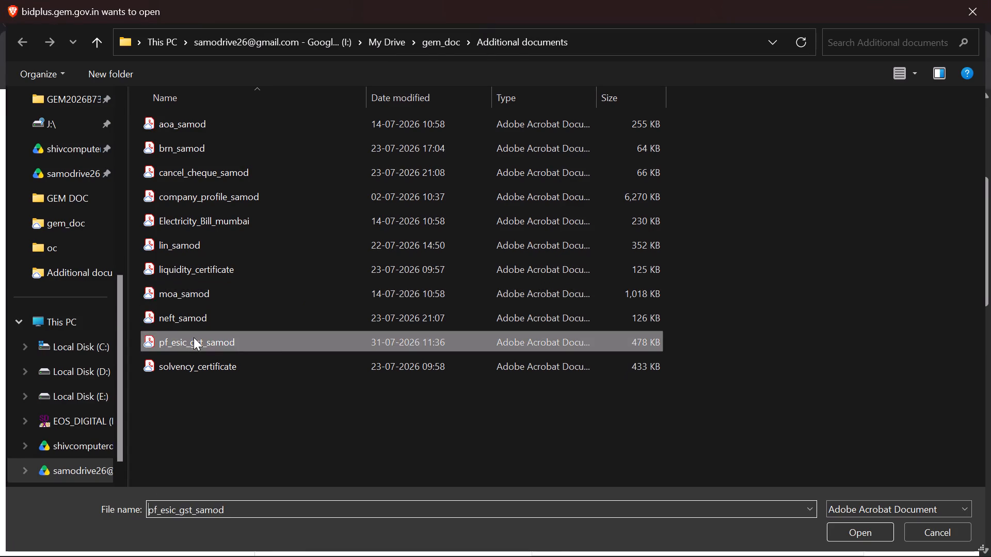
Upload liquidity_certificate for Additional Doc 3 and company_profile_samod for Additional Doc 4.
click(556, 260)
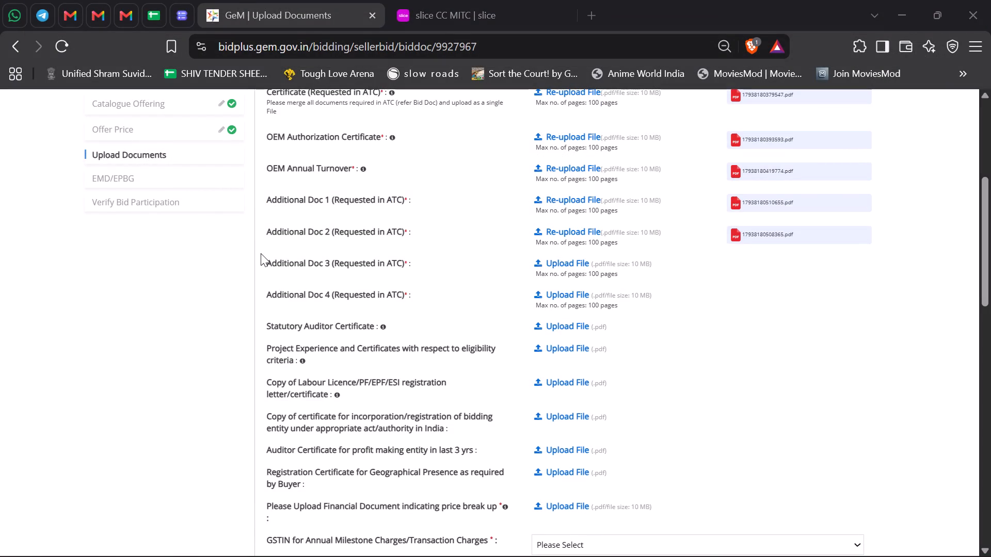
double_click(248, 266)
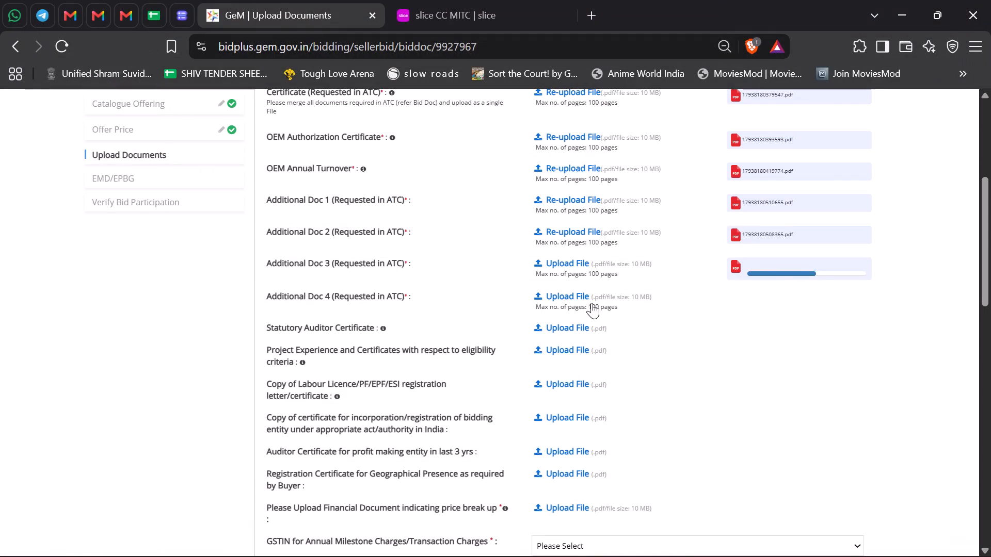
click(589, 303)
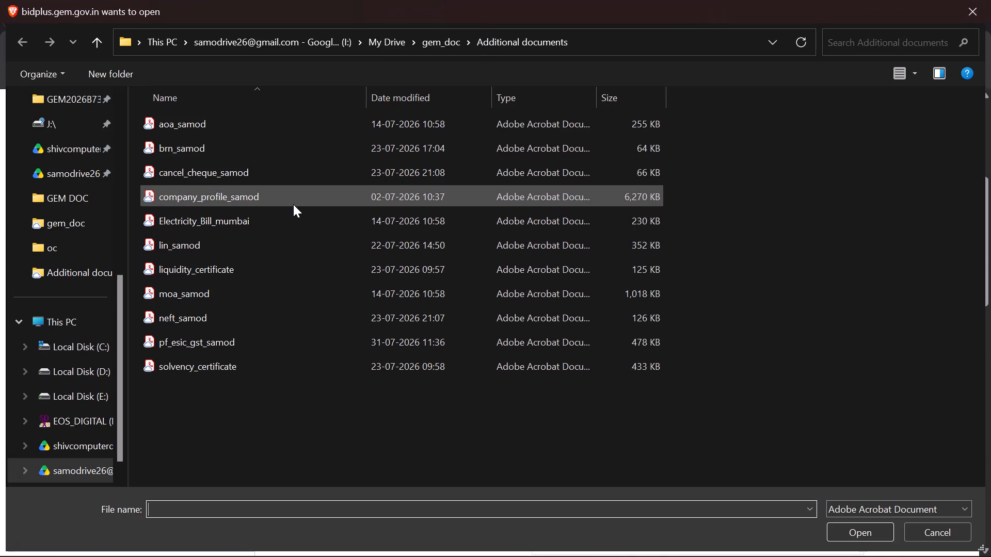
double_click(296, 199)
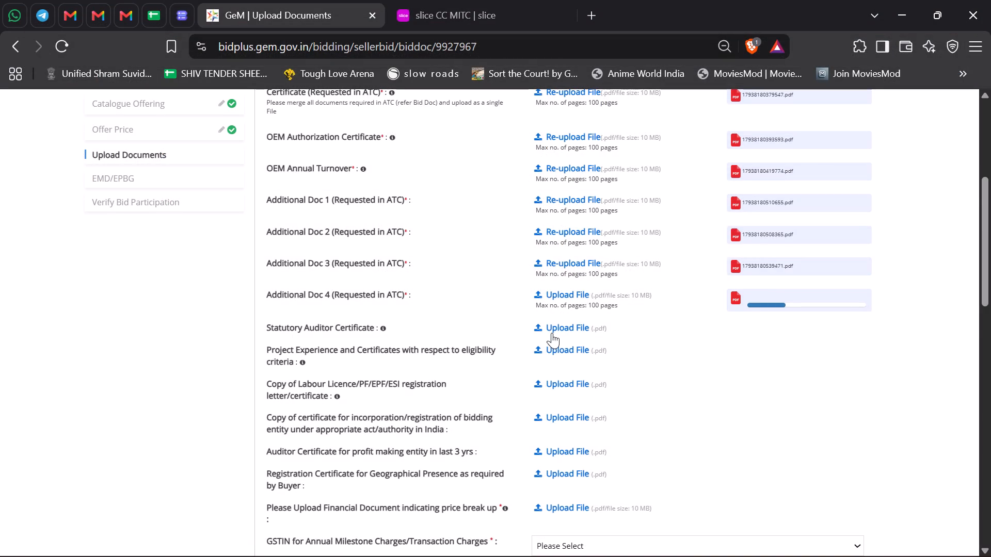
Upload mumbai_shopact_samod from the shop ACT folder as the Registration Certificate for Geographical Presence.
scroll(549, 379, down, 1)
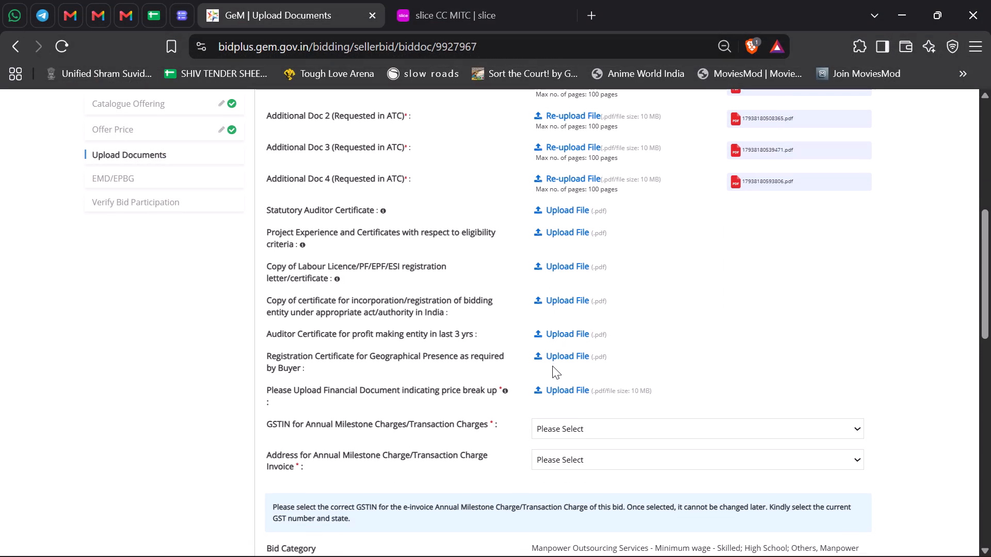
click(552, 366)
click(555, 354)
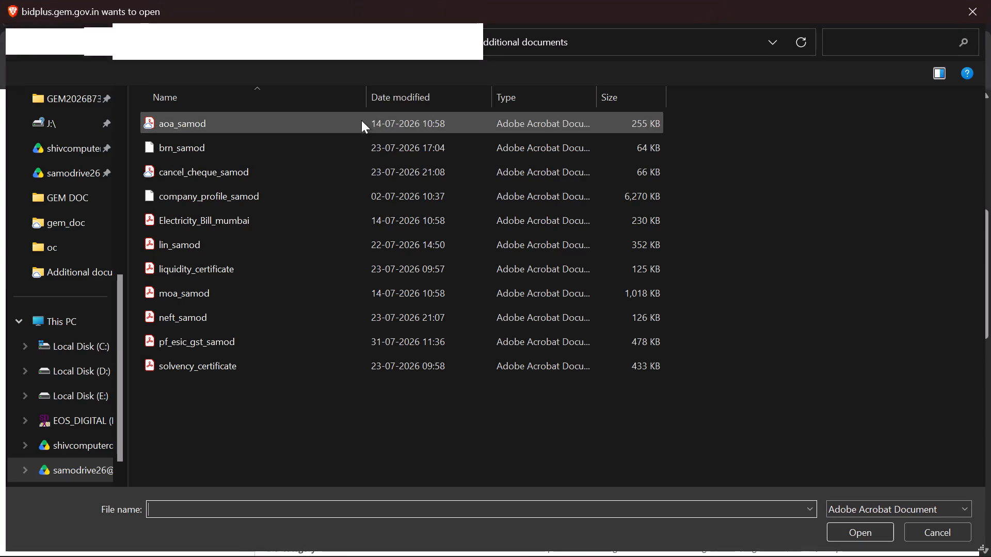
click(444, 50)
scroll(281, 427, down, 6)
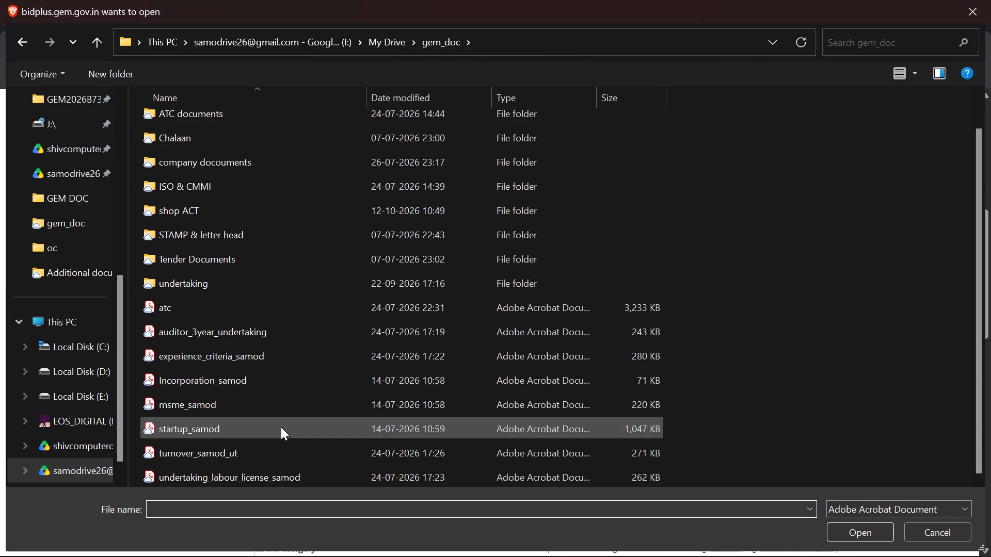
triple_click(230, 212)
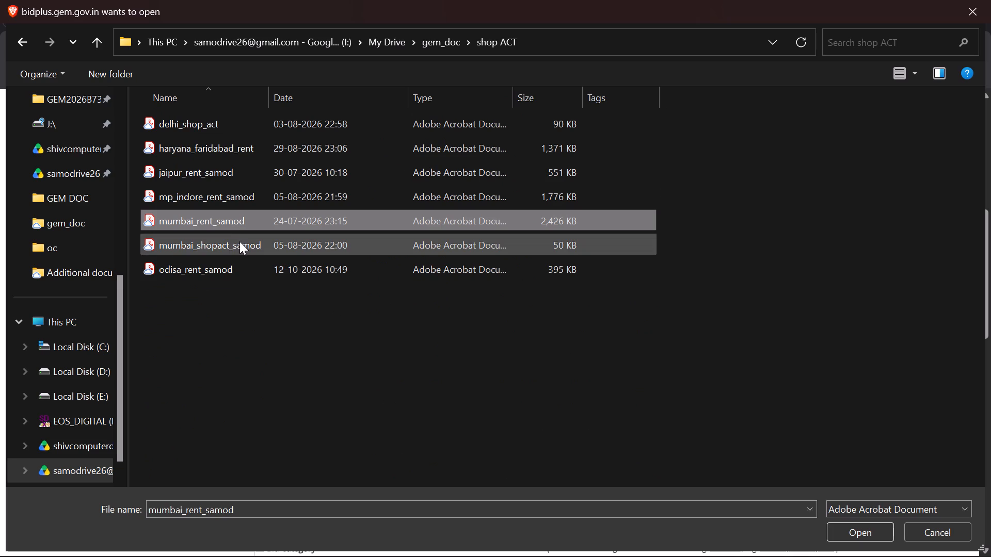
double_click(239, 241)
Select and confirm the billing GSTIN and the Mumbai, Maharashtra invoice address for the Annual Milestone/Transaction Charges.
scroll(500, 334, down, 1)
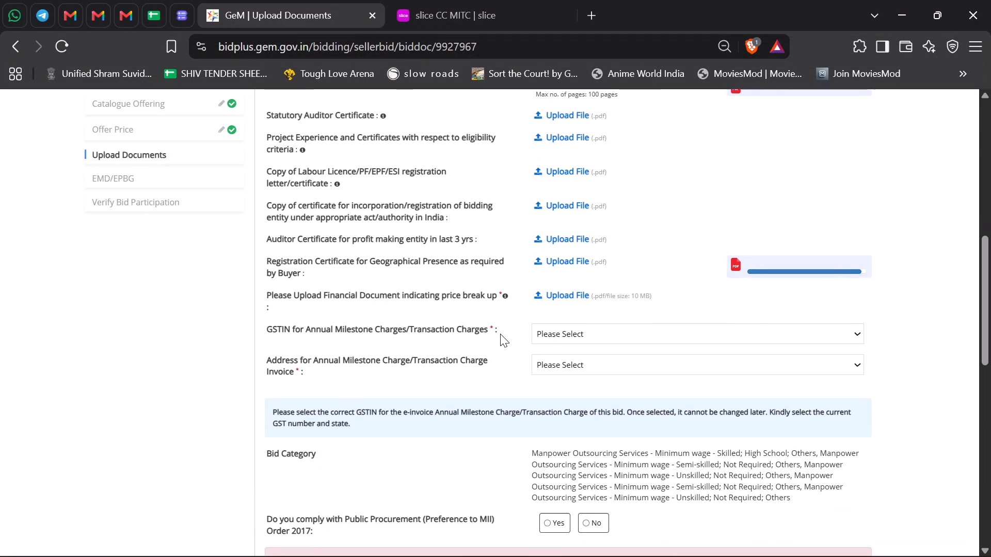
scroll(500, 334, down, 1)
click(555, 274)
key(Down)
key(Down)
key(Return)
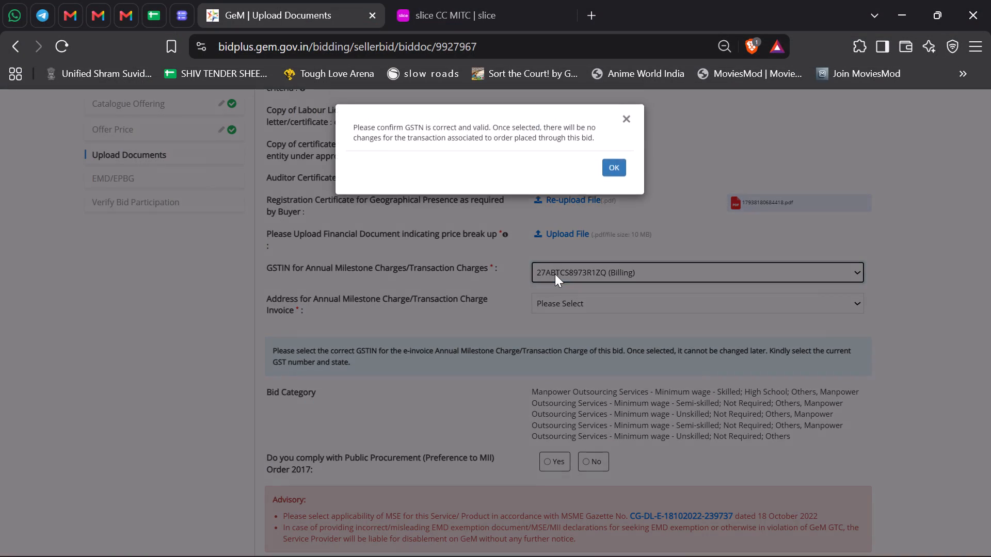
key(Return)
click(554, 313)
key(Down)
key(Return)
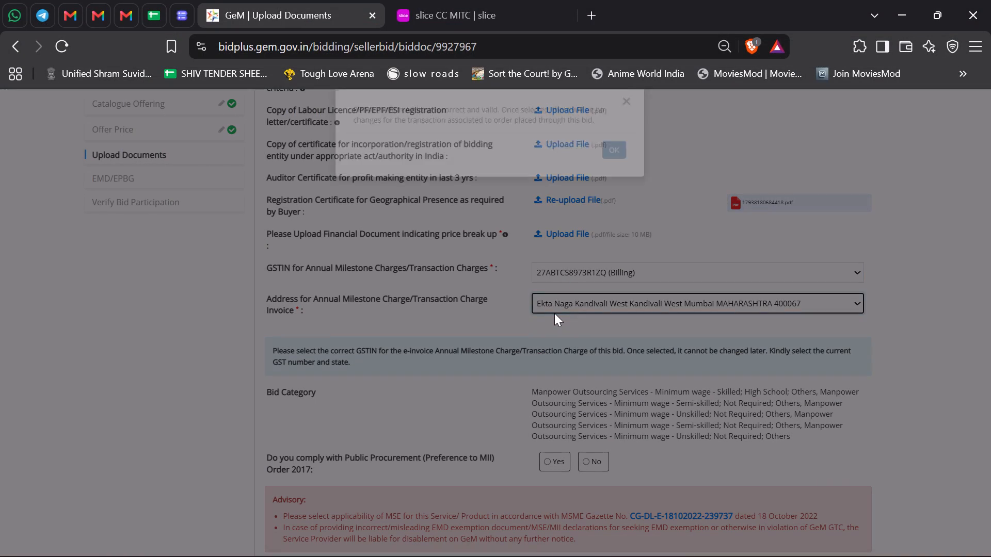
key(Return)
Upload msme_samod from the gem_doc folder as the financial document indicating price break up.
click(547, 236)
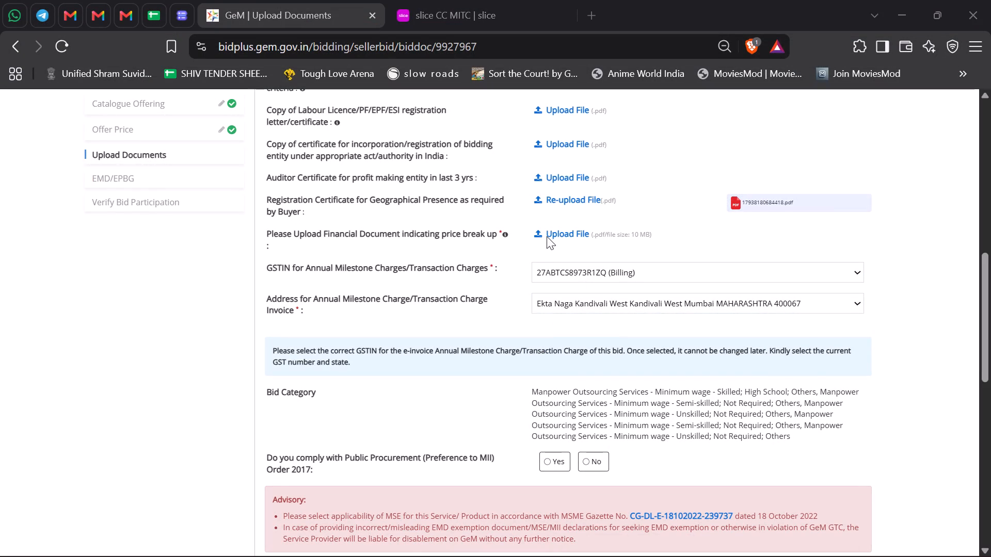
scroll(394, 301, down, 20)
scroll(394, 301, down, 16)
click(431, 40)
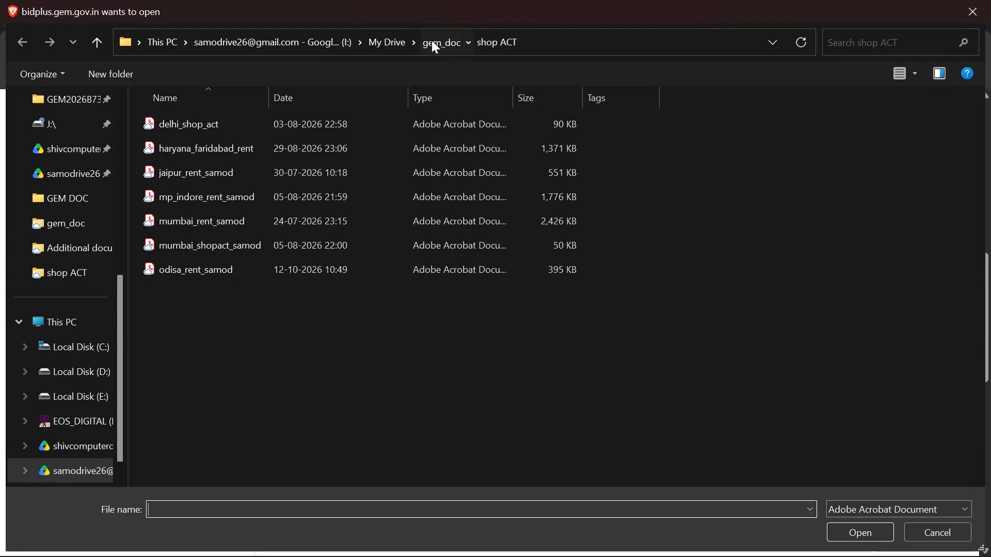
scroll(353, 183, down, 8)
double_click(269, 399)
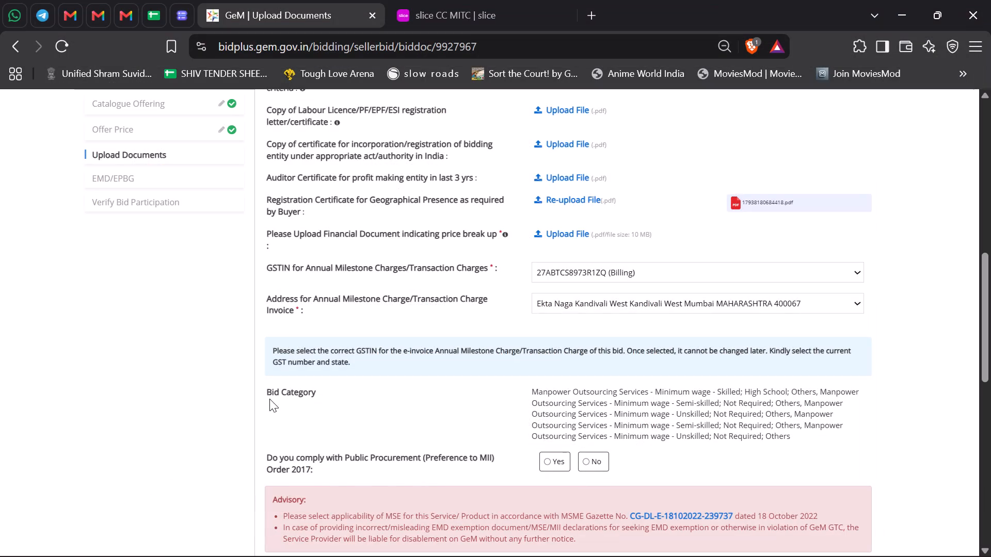
Answer Yes to MII Order 2017 compliance, MSE Purchase Preference eligibility and the EMD Exemption request.
scroll(363, 390, down, 2)
click(546, 230)
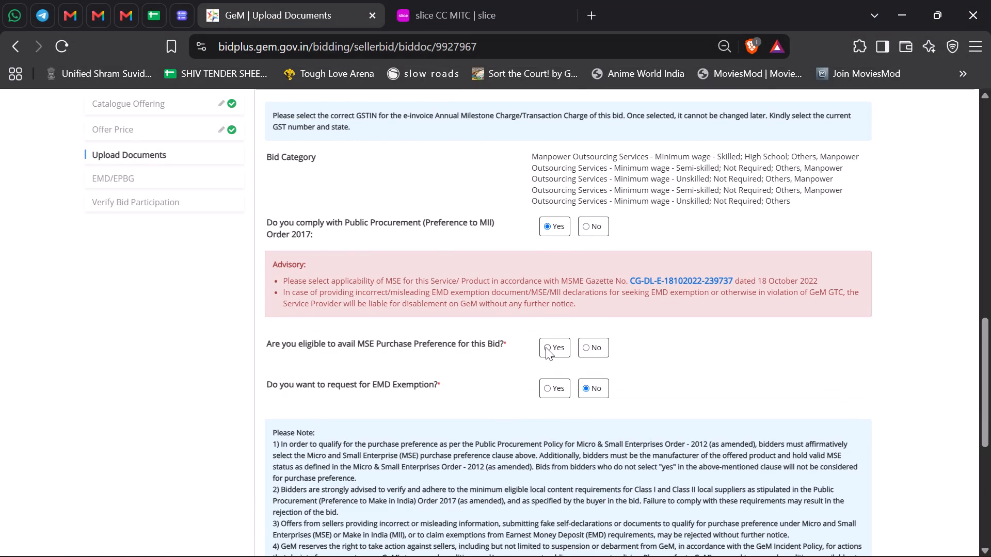
click(545, 349)
click(548, 411)
Upload msme_samod as the MSE category certificate.
click(565, 373)
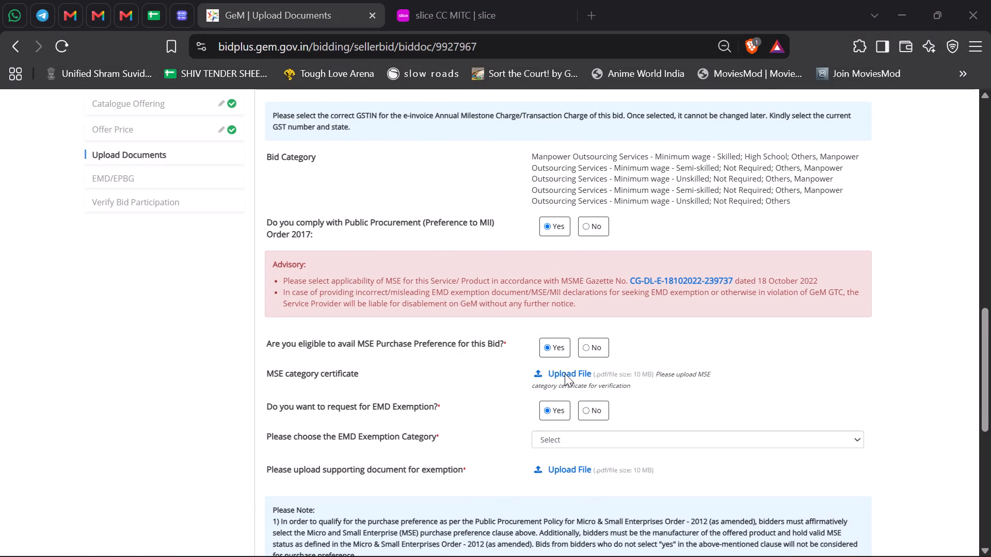
scroll(352, 343, down, 7)
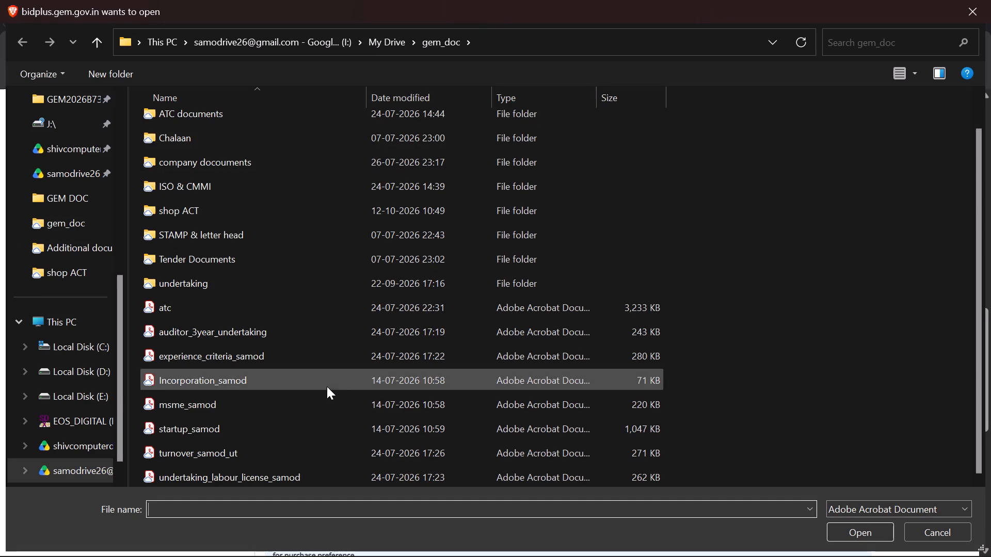
double_click(325, 391)
double_click(326, 402)
Set the EMD Exemption Category to Start-up.
click(556, 445)
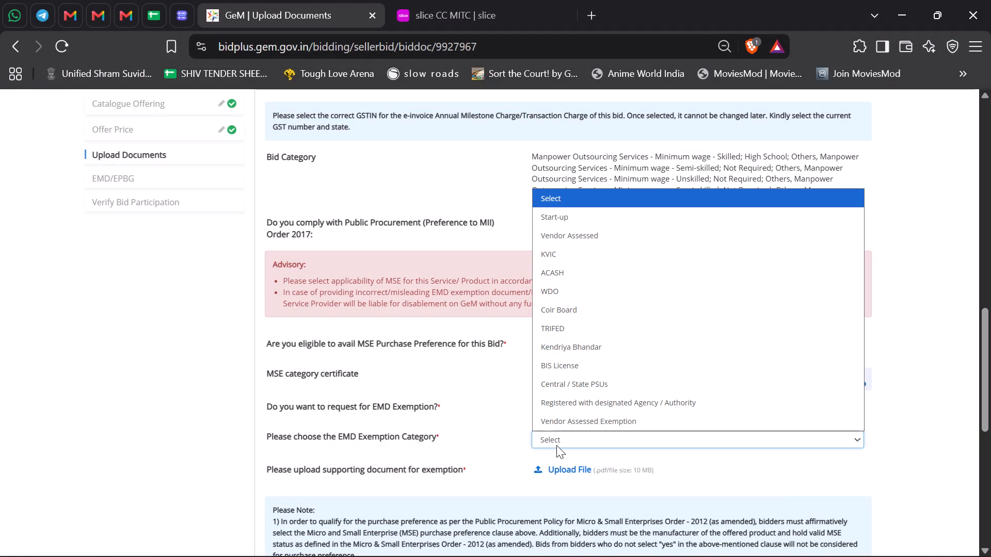
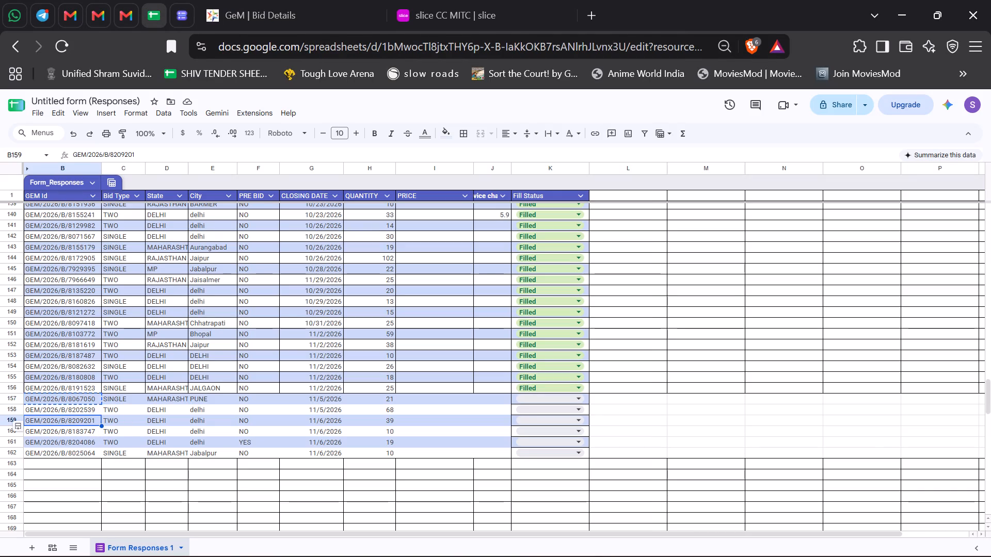
key(ctrl+c)
key(Up)
key(ctrl+c)
key(ctrl+c)
key(ctrl+c)
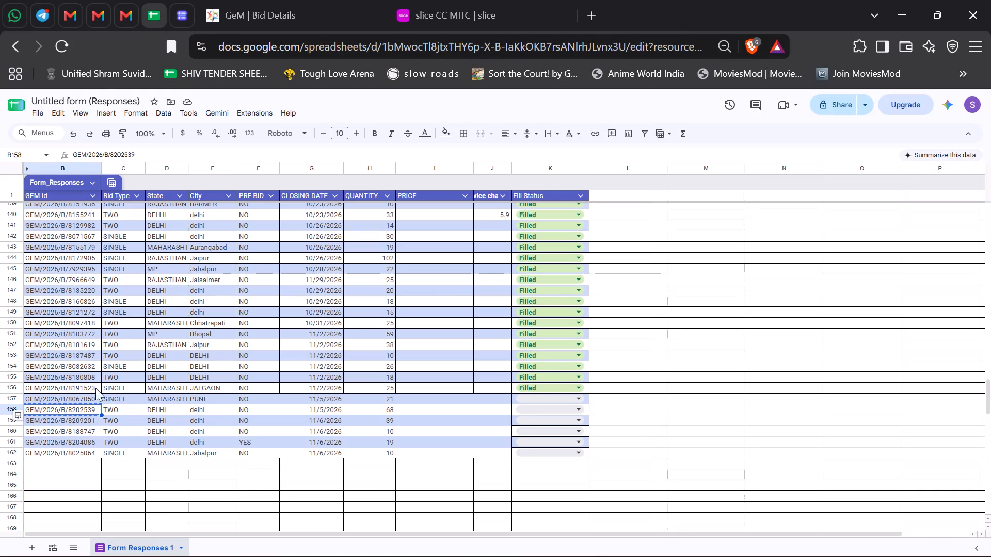
Return to the GeM portal and open the list of bids.
click(354, 0)
click(660, 134)
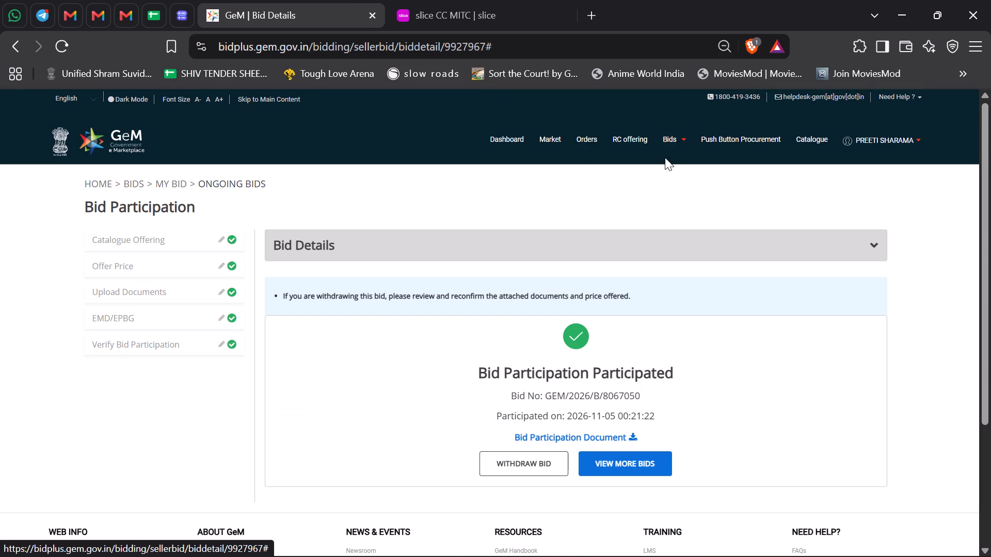
click(669, 157)
click(675, 141)
click(675, 150)
click(675, 151)
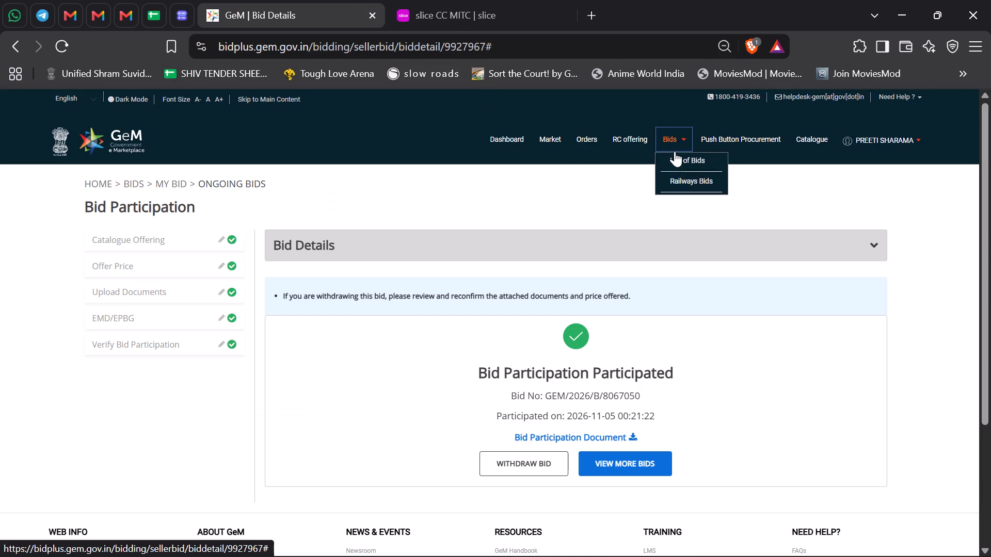
click(676, 156)
Enter GEM/2026/B/8202539 as the bid search term and set the search mode to Exact Bid Search.
click(655, 185)
key(ctrl+v)
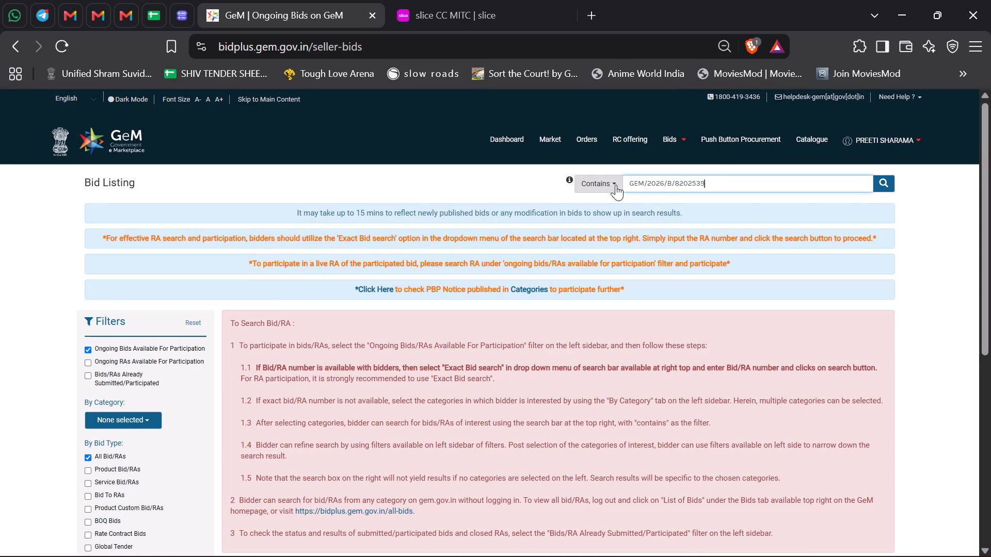
click(616, 185)
click(630, 250)
click(666, 192)
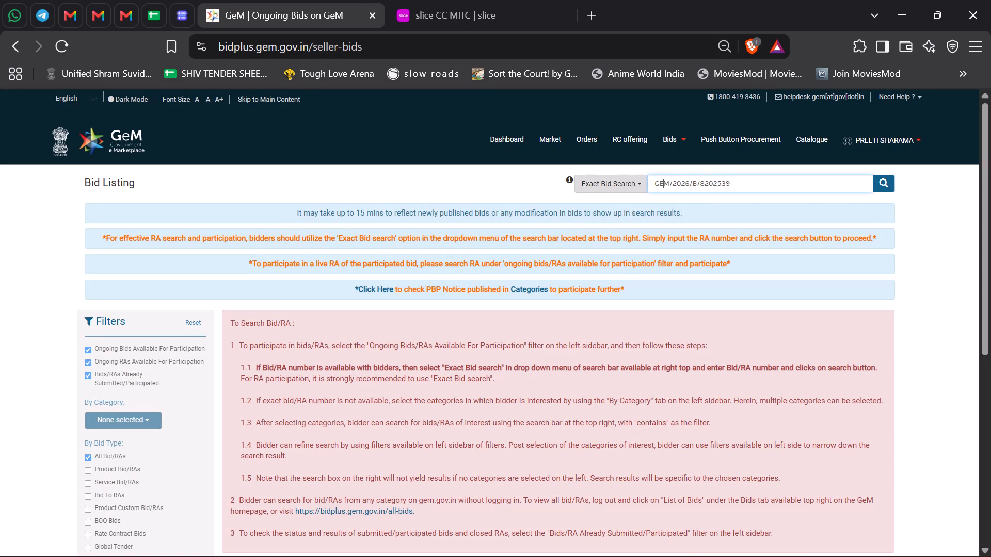
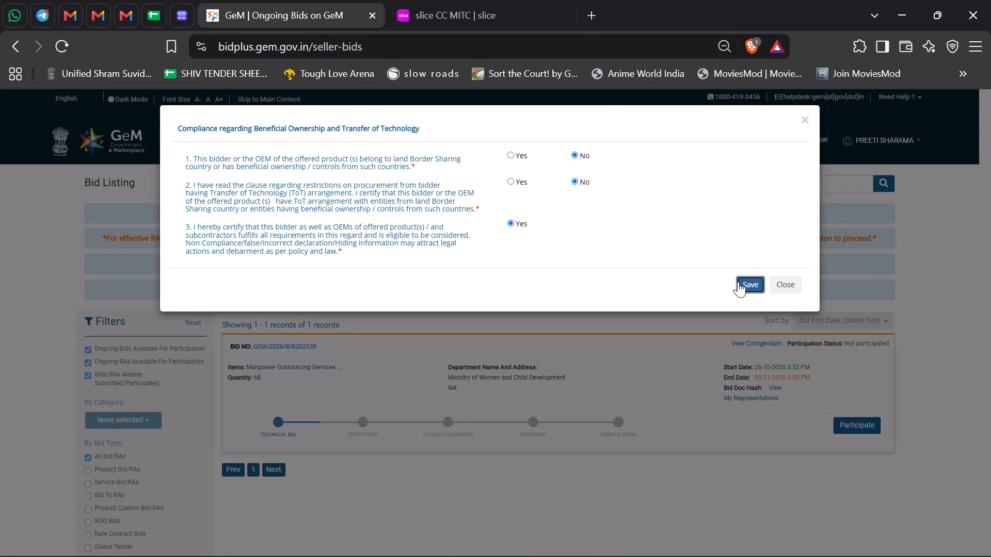
Close the slice credit card terms page.
click(566, 22)
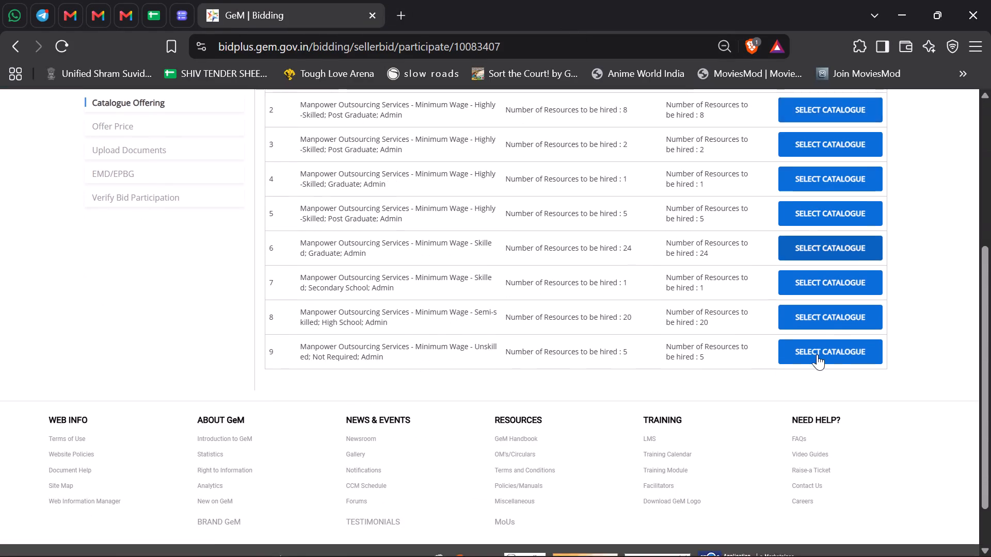
Fill the catalogue for item 1 with skill category Skilled and geographical presence Delhi, and encrypt and save it.
click(818, 215)
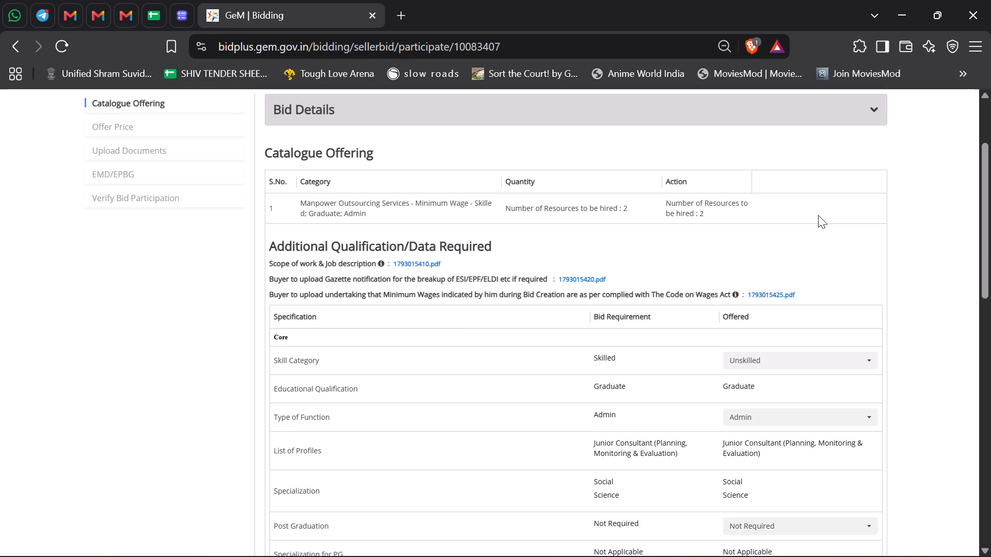
scroll(811, 406, down, 1)
click(778, 295)
click(750, 344)
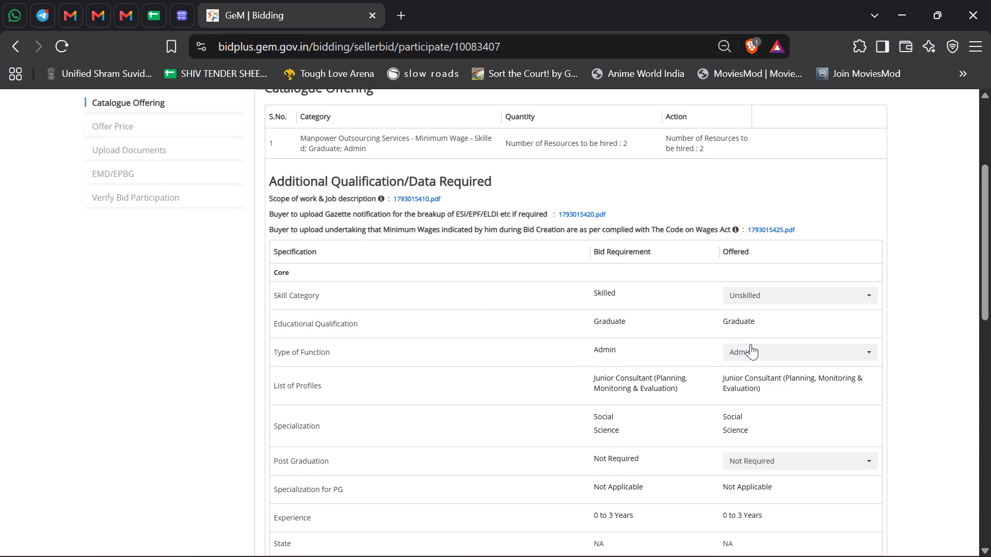
click(755, 293)
click(730, 352)
scroll(730, 352, down, 1)
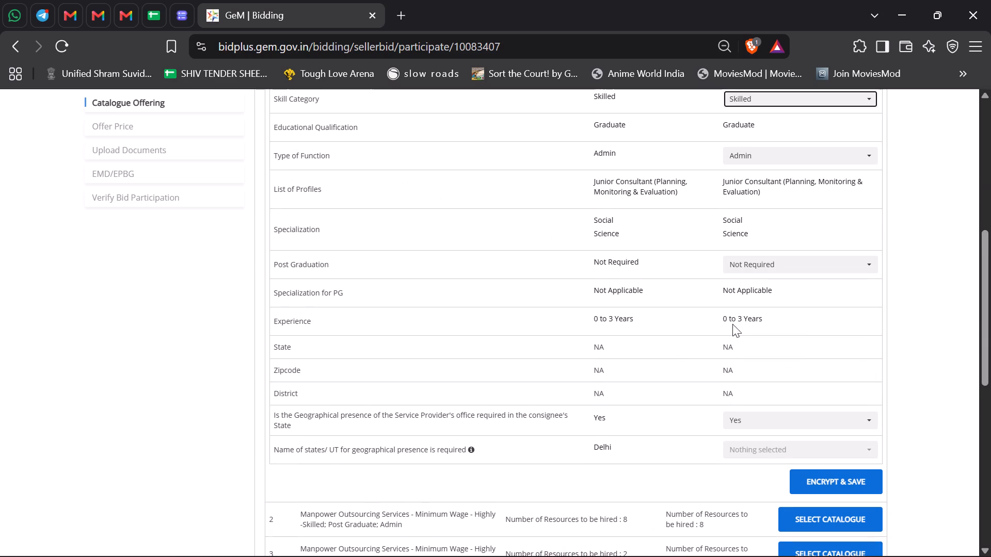
click(754, 450)
text(dd)
key(Return)
click(824, 473)
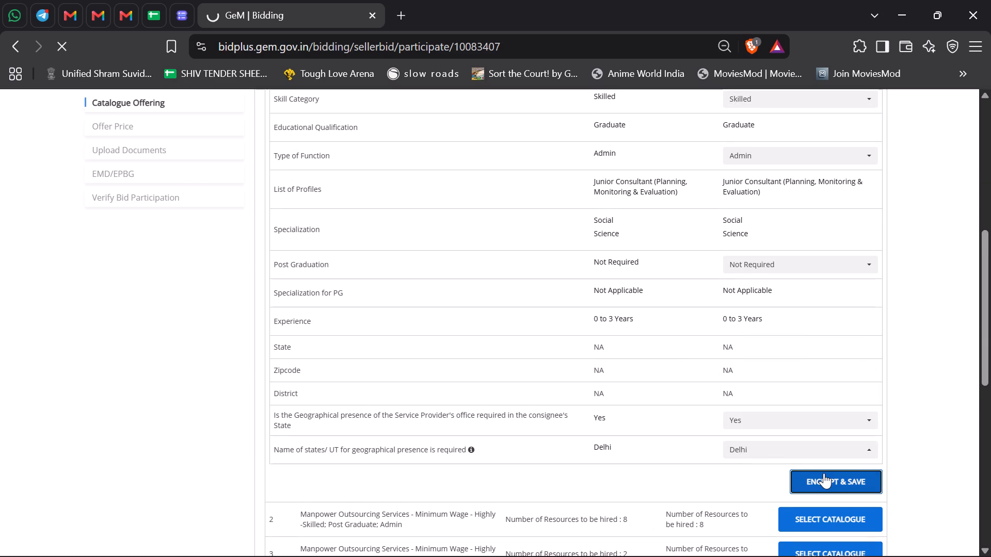
In item 9's catalogue, replace the geographical-presence state Andhra Pradesh with Delhi, and encrypt and save the offering.
scroll(824, 473, down, 2)
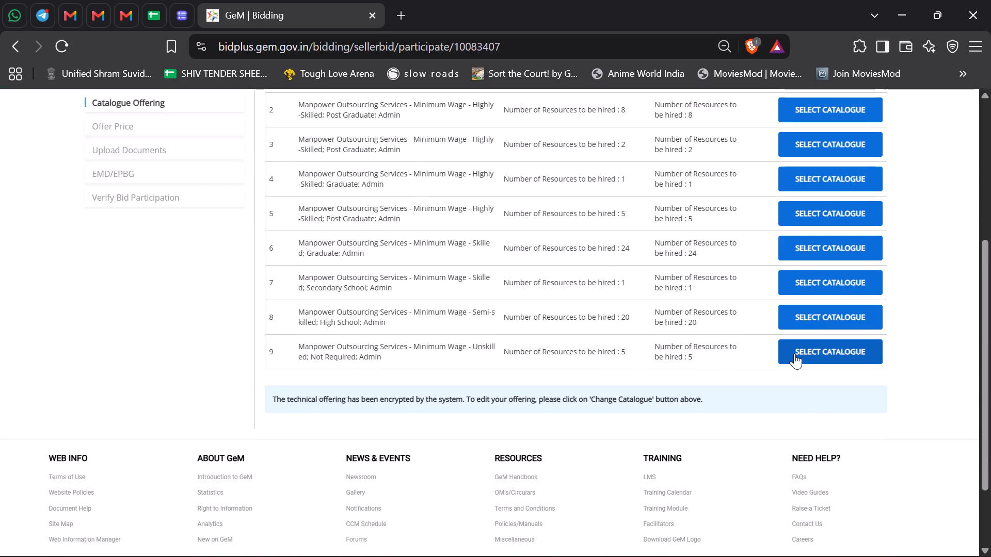
click(794, 353)
scroll(792, 359, down, 1)
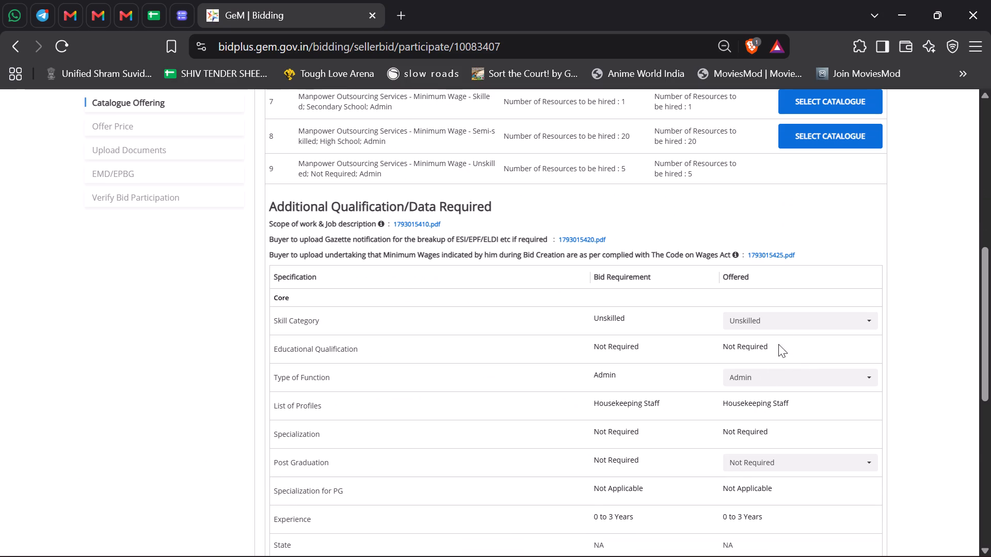
scroll(756, 397, down, 2)
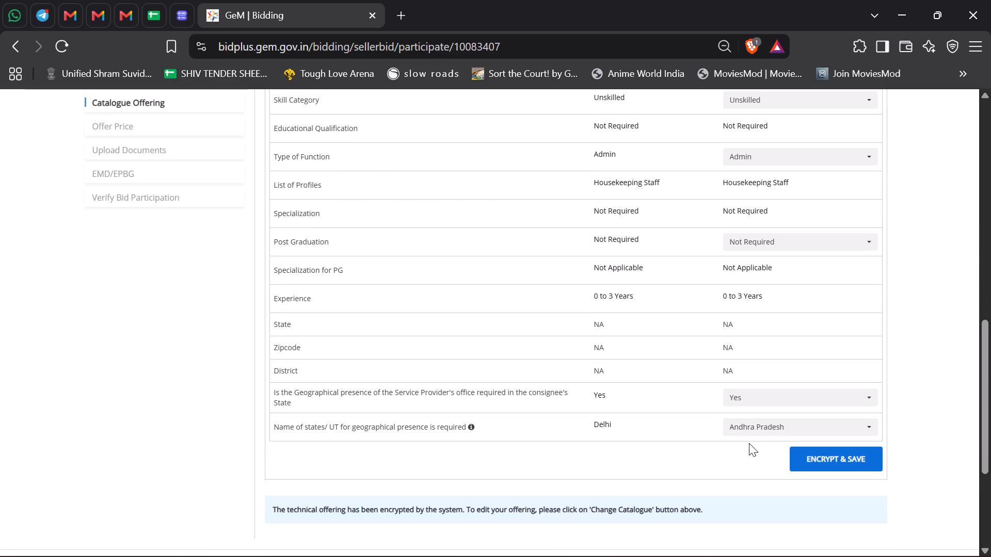
click(755, 430)
click(740, 356)
click(662, 390)
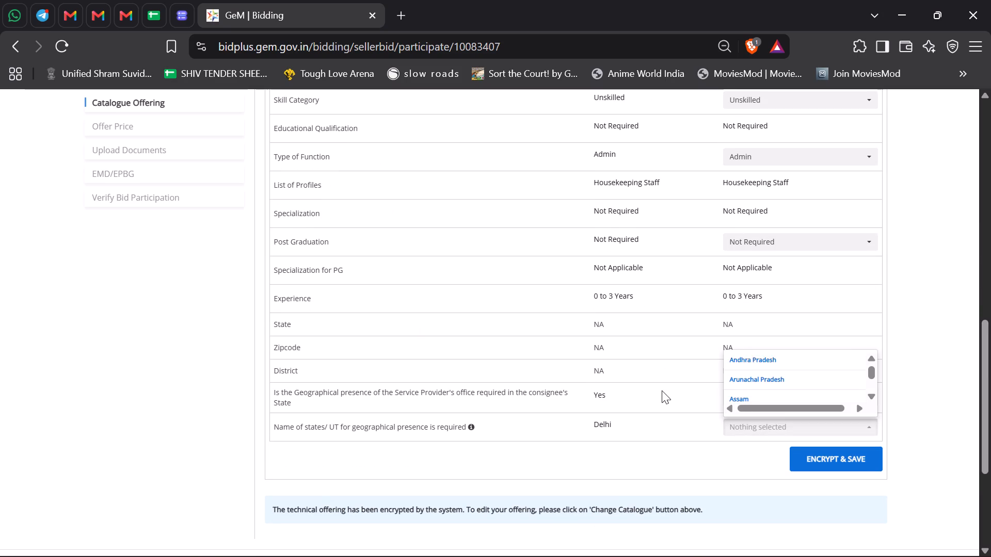
click(777, 425)
text(dd)
key(Return)
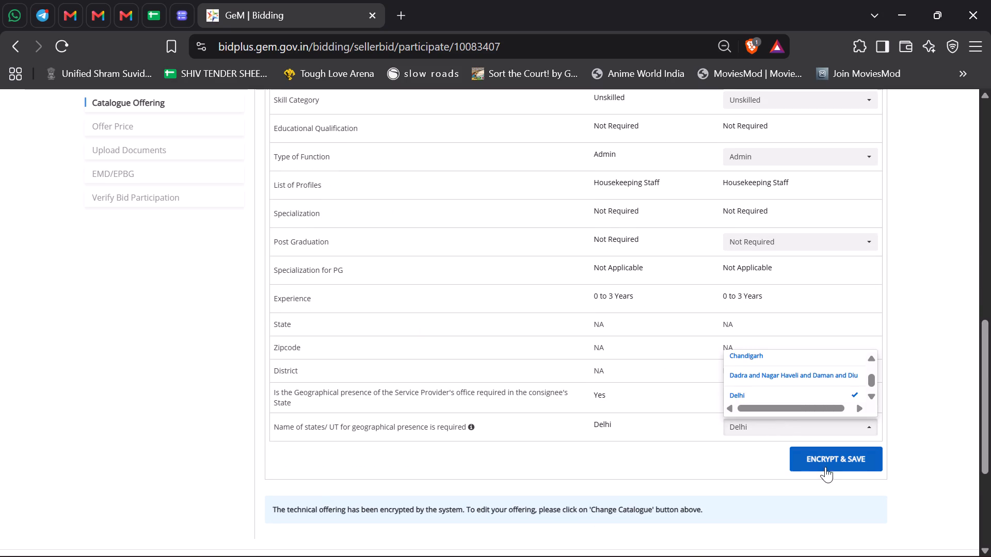
click(828, 468)
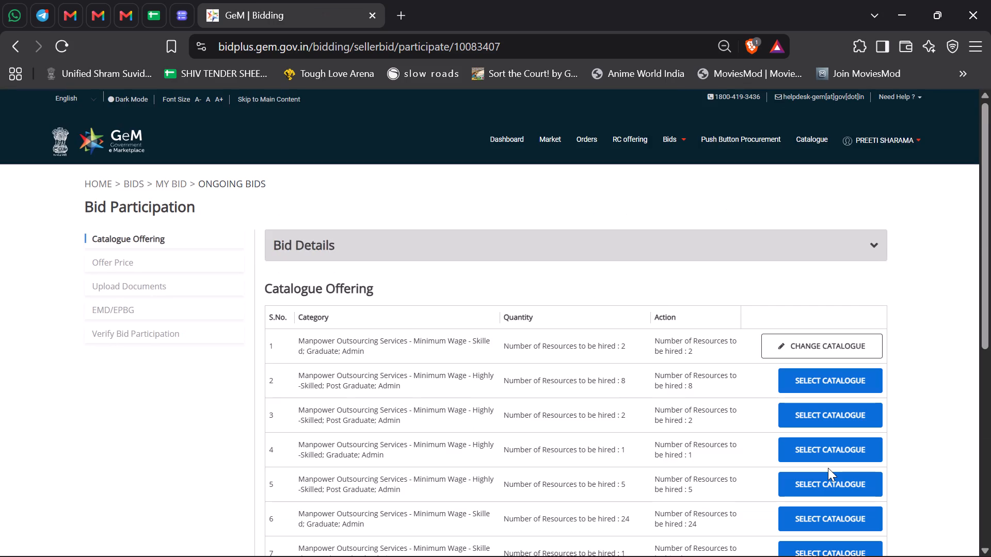
Fill the catalogue for item 4 with skill category Highly-Skilled and geographical presence Delhi, and encrypt and save it.
click(829, 459)
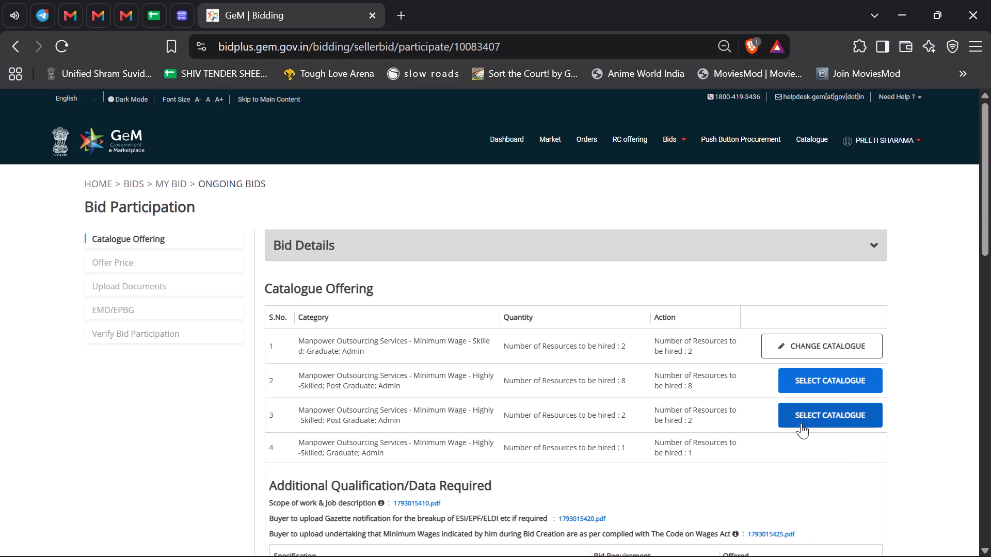
scroll(752, 479, down, 2)
click(734, 307)
click(740, 391)
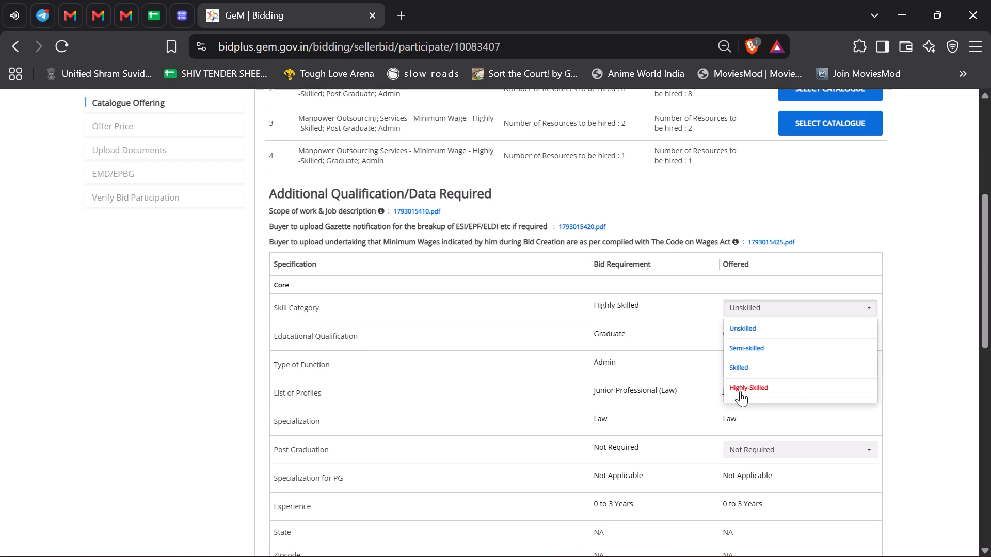
scroll(756, 452, down, 1)
click(757, 455)
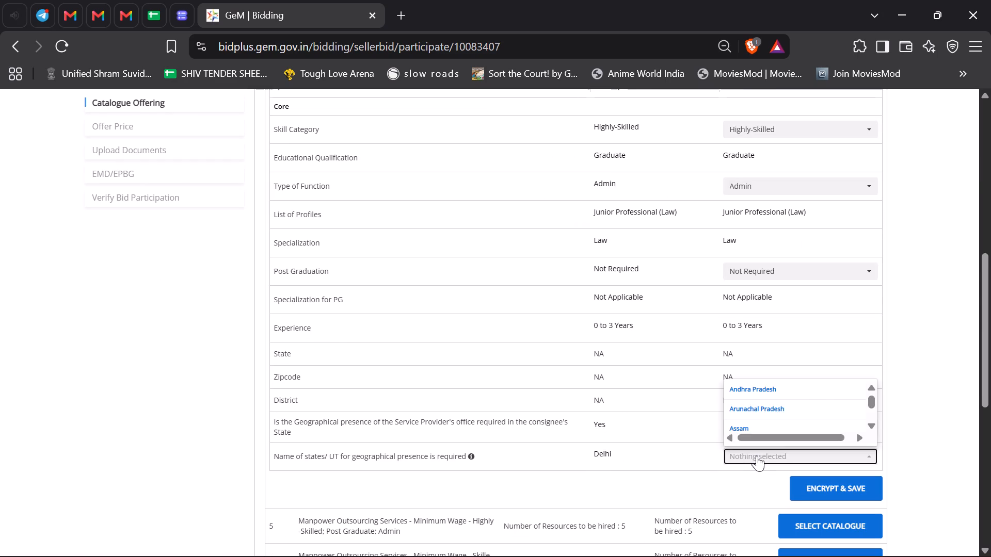
text(dd)
key(Return)
click(823, 478)
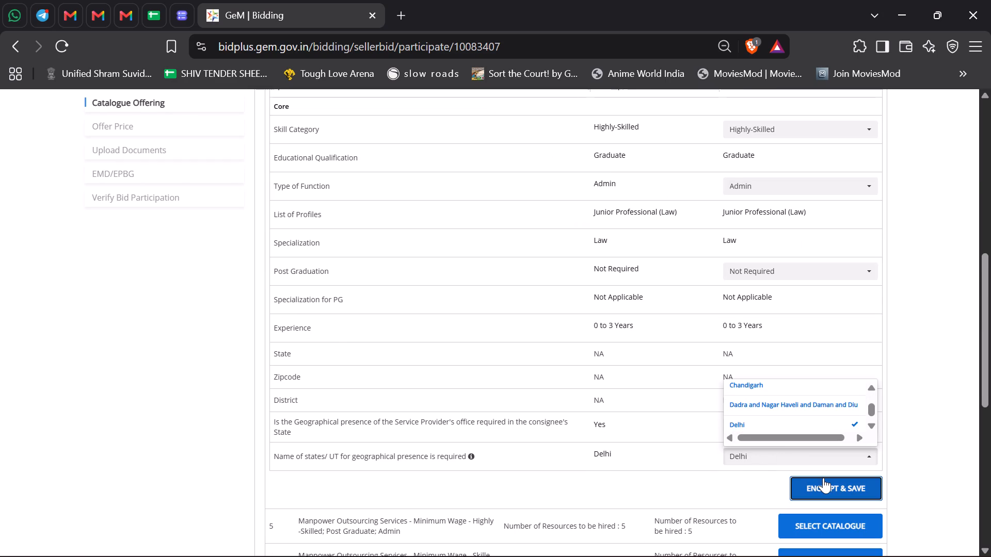
Fill the catalogue for item 2 with skill category Highly-Skilled, post graduation Required and geographical presence Delhi, and encrypt and save it.
scroll(816, 319, up, 1)
scroll(798, 253, up, 1)
click(797, 389)
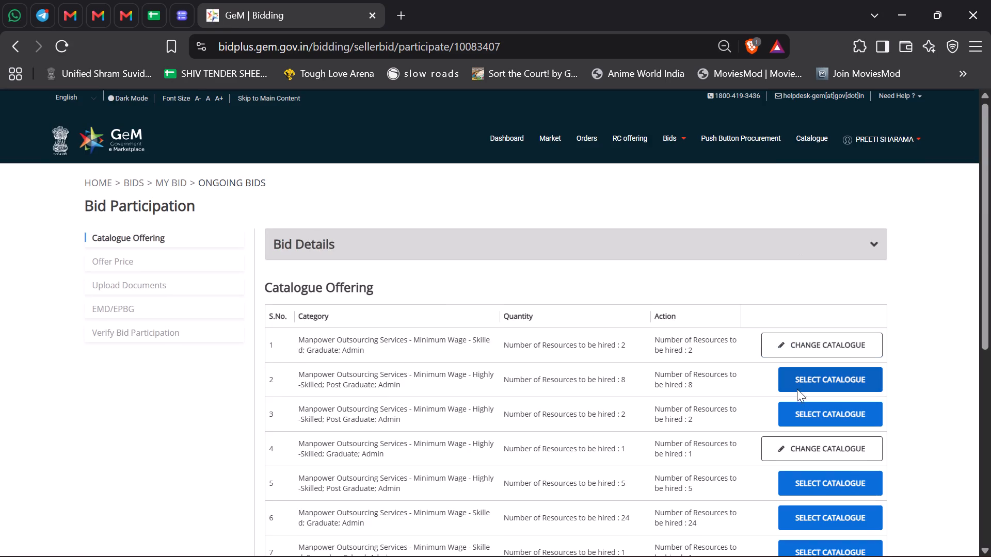
scroll(797, 389, down, 1)
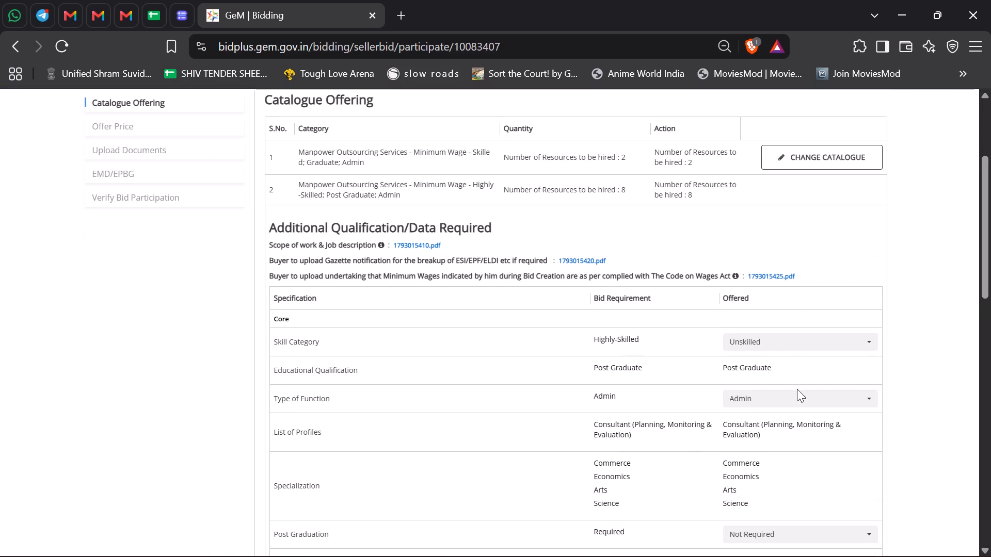
click(769, 342)
click(750, 420)
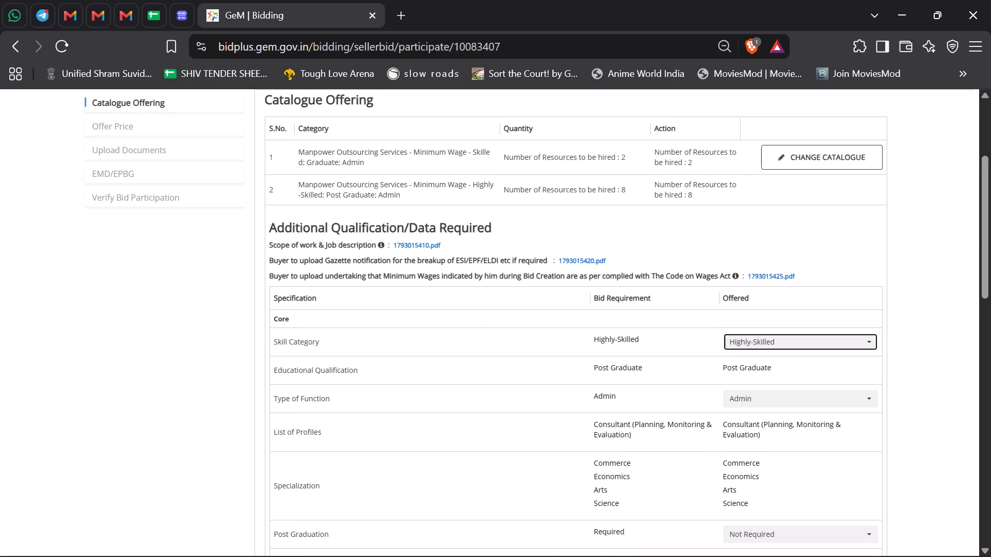
scroll(751, 419, down, 2)
click(745, 299)
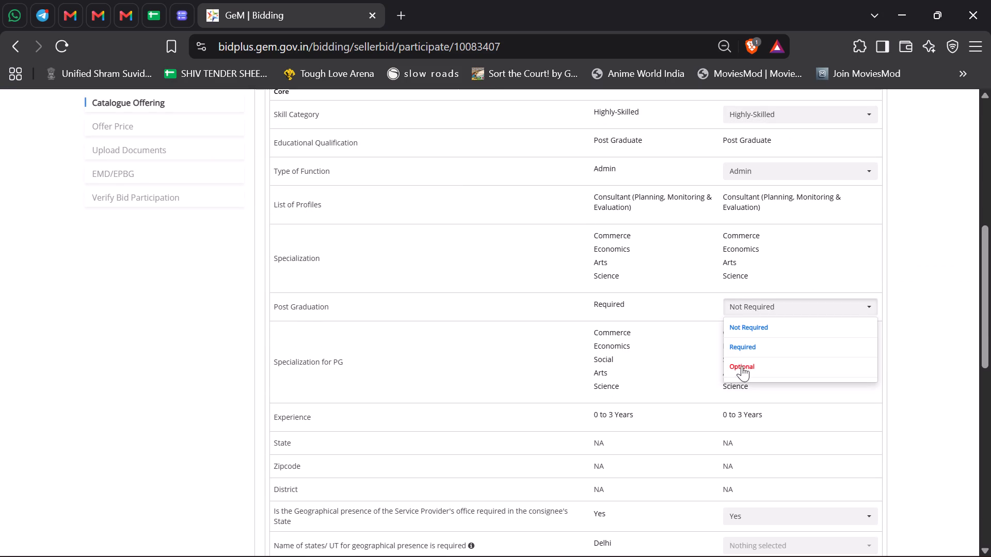
click(745, 347)
scroll(745, 347, down, 1)
click(747, 357)
text(dd)
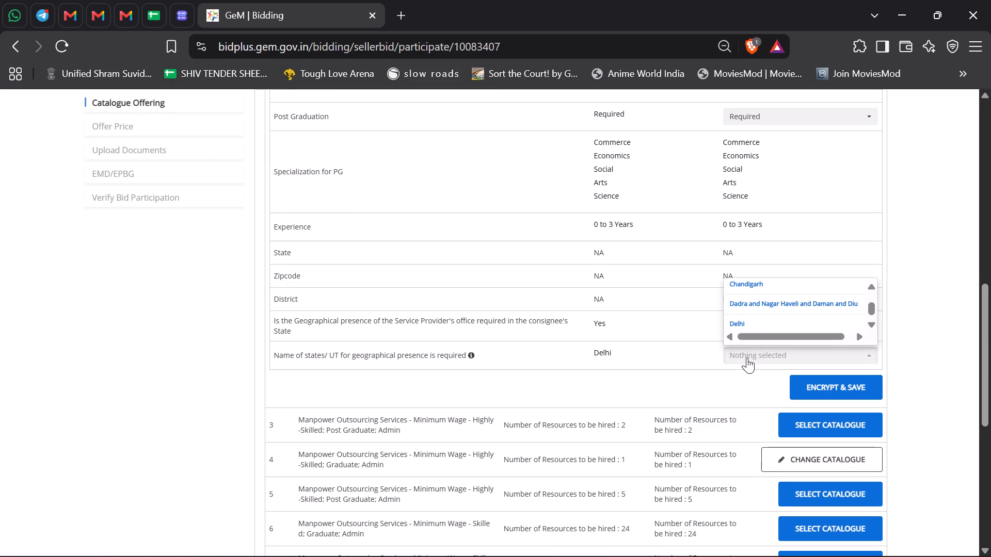
key(Return)
click(815, 385)
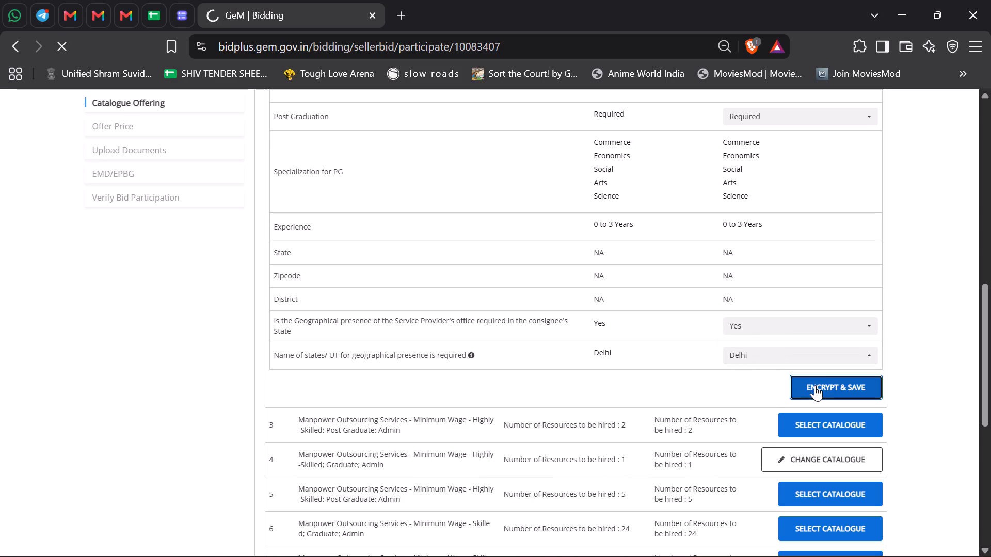
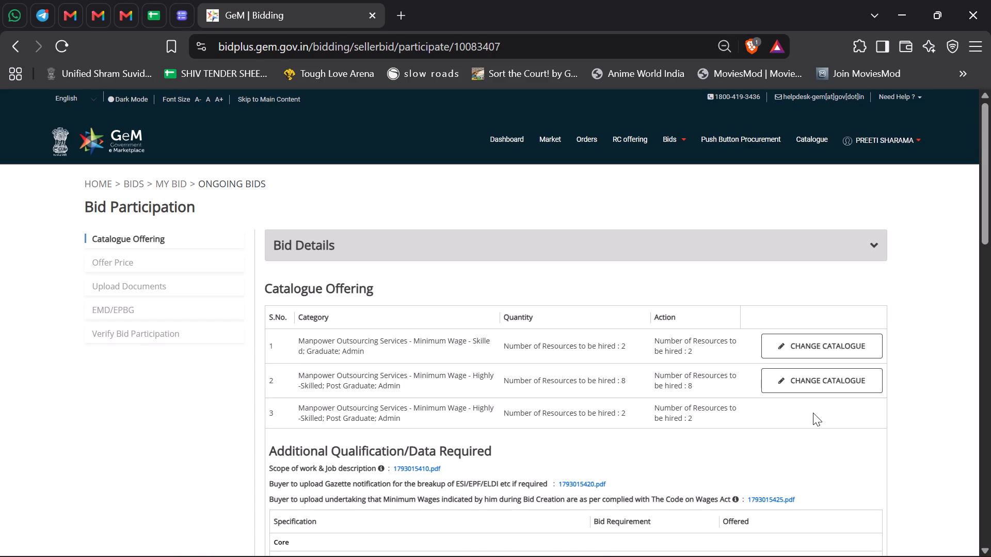
scroll(813, 413, down, 2)
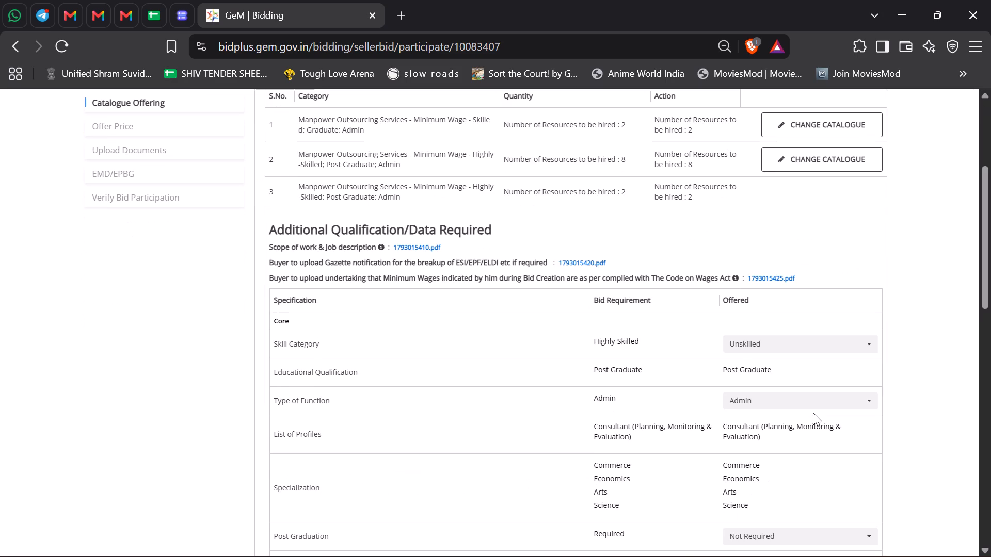
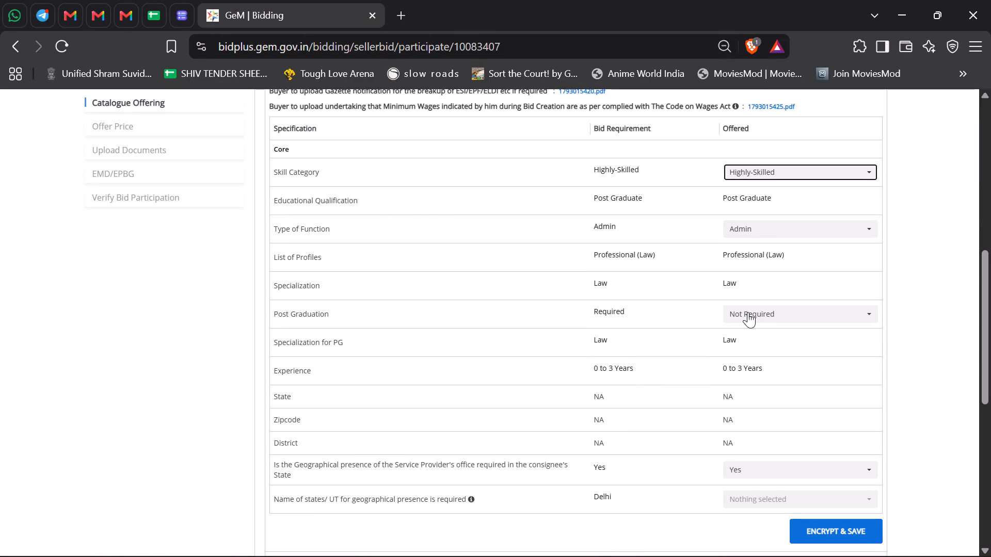
In item 5's catalogue, set post graduation to Required and the geographical-presence state to Delhi, and encrypt and save the offering.
double_click(748, 312)
click(750, 316)
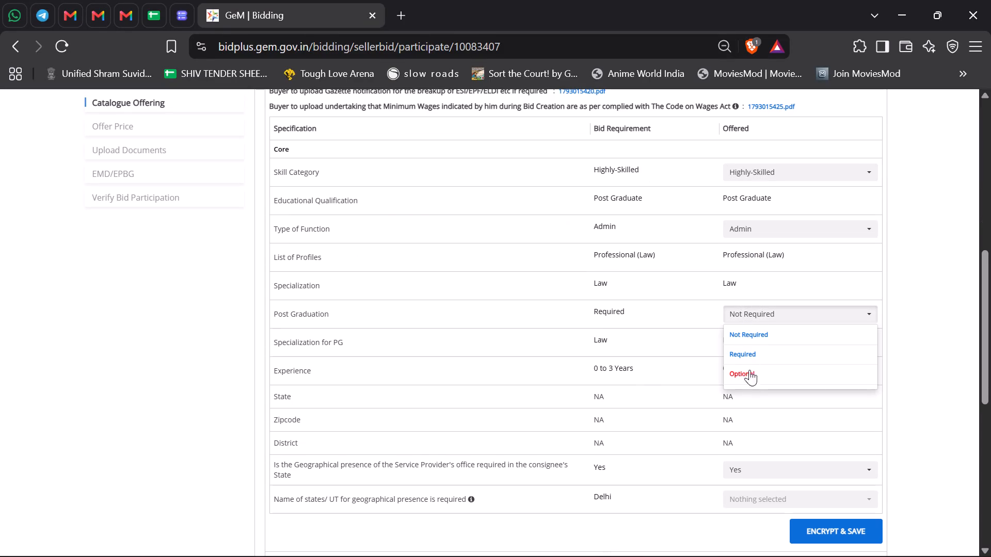
click(750, 353)
scroll(750, 353, down, 1)
click(752, 405)
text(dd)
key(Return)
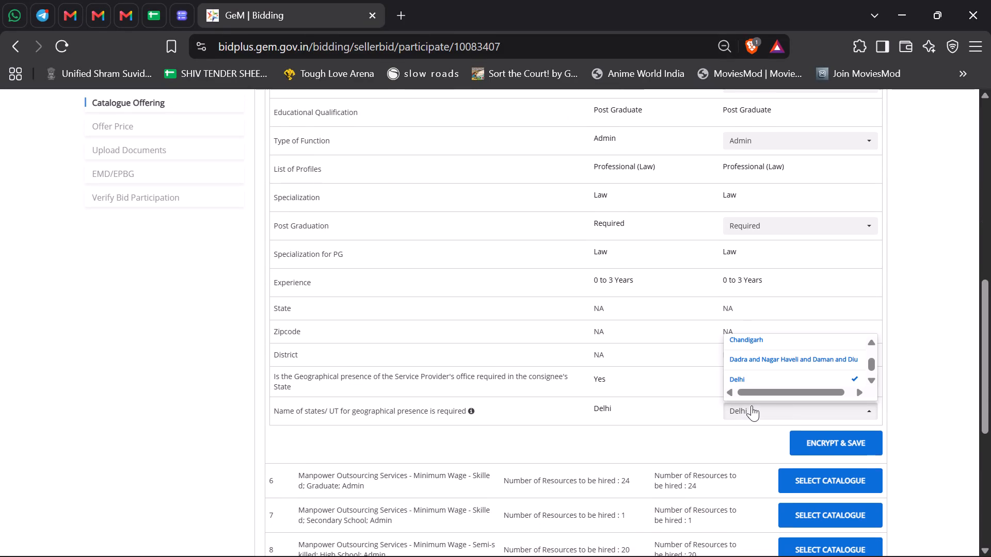
click(819, 443)
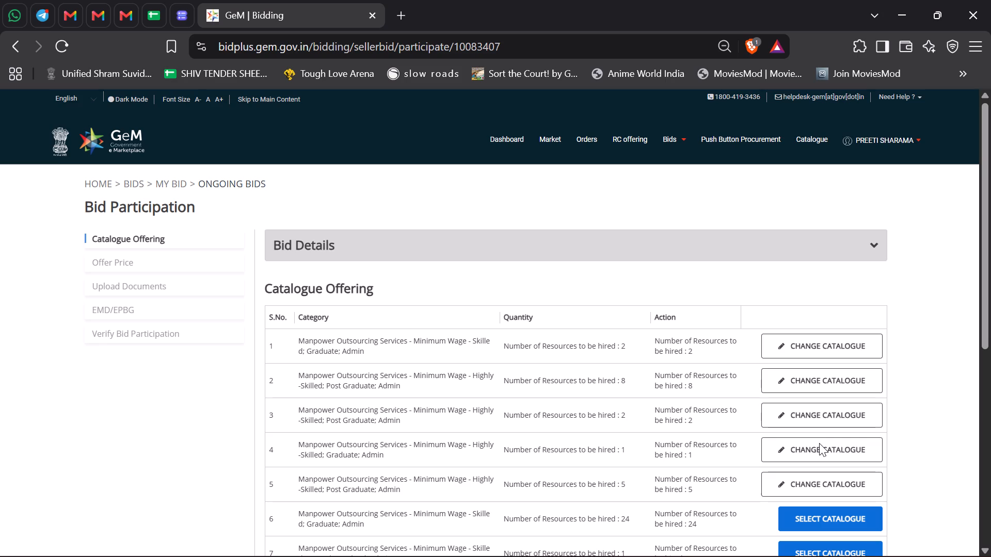
Fill the catalogue for item 8 with skill category Semi-skilled and geographical presence Delhi, and encrypt and save it.
scroll(819, 443, down, 2)
click(819, 321)
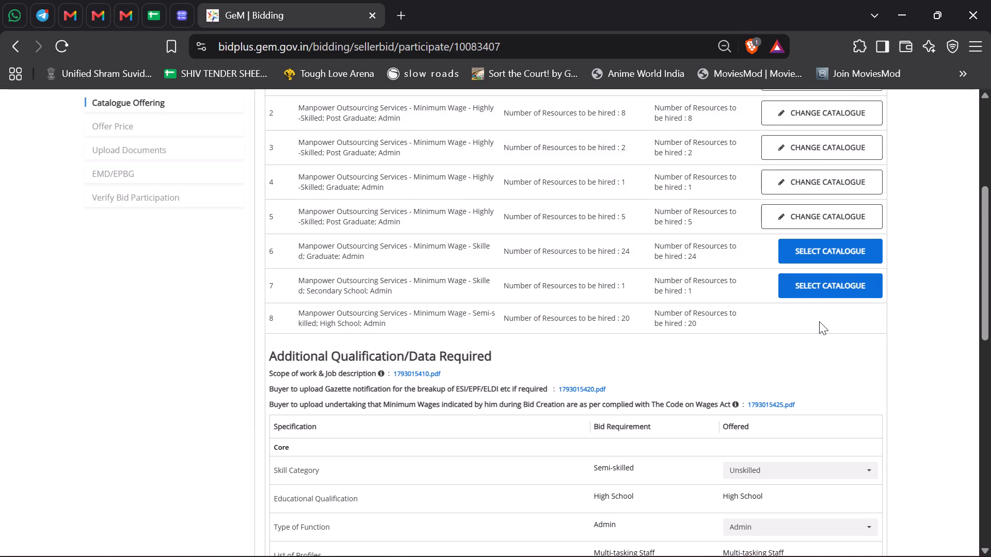
scroll(819, 355, down, 1)
click(795, 336)
click(757, 375)
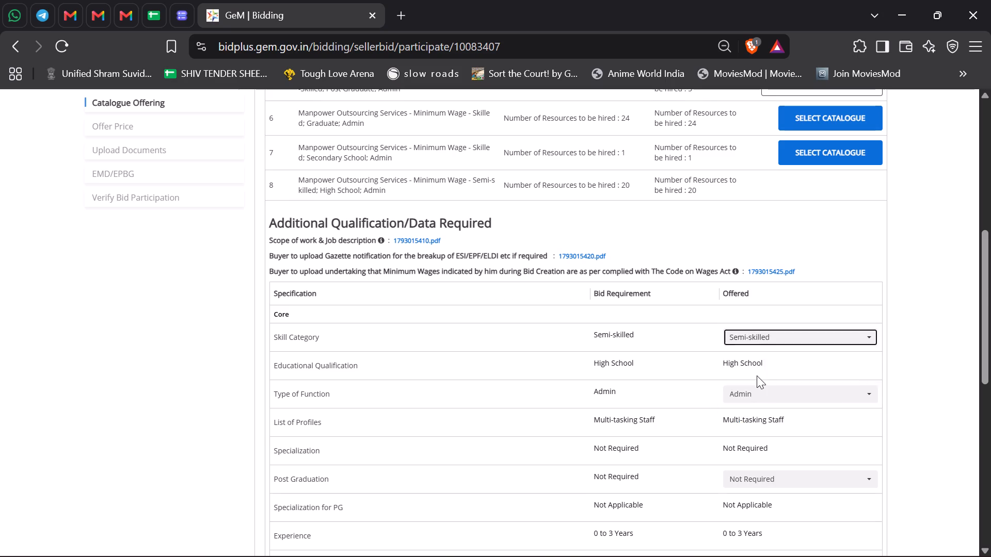
scroll(757, 375, down, 1)
click(749, 460)
text(dd)
key(Return)
click(816, 496)
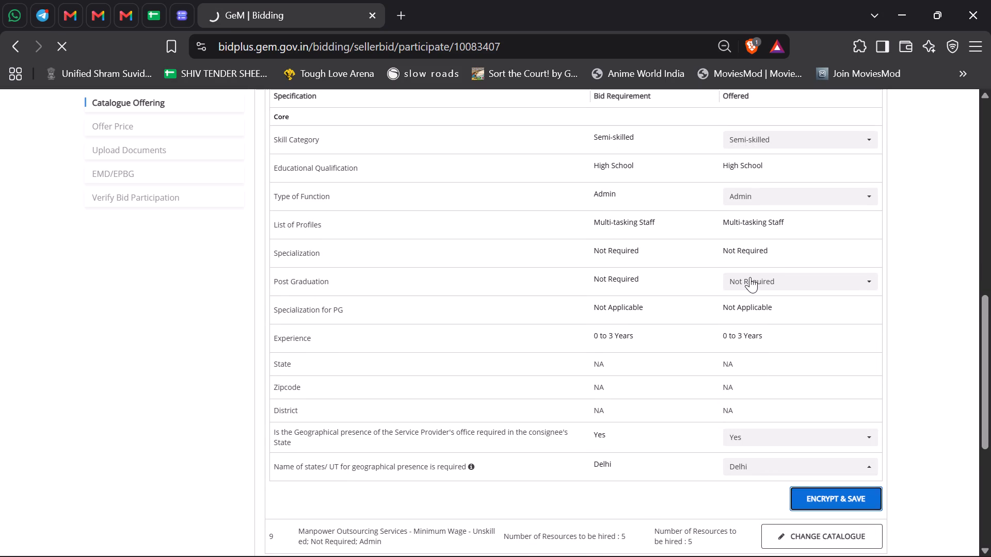
click(750, 277)
Open the catalogue selection for item 6, the Skilled Graduate Admin category.
scroll(741, 314, up, 2)
scroll(741, 314, down, 1)
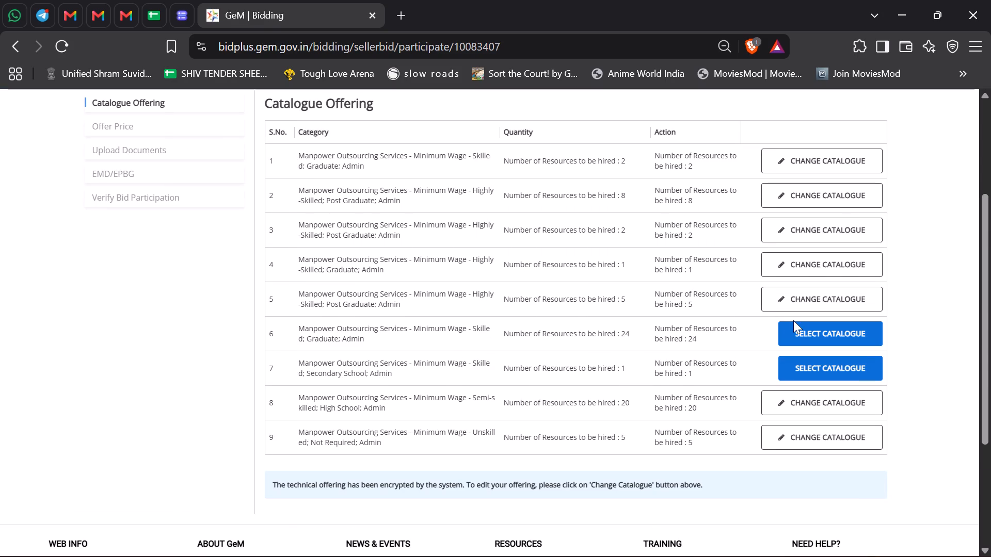
click(793, 329)
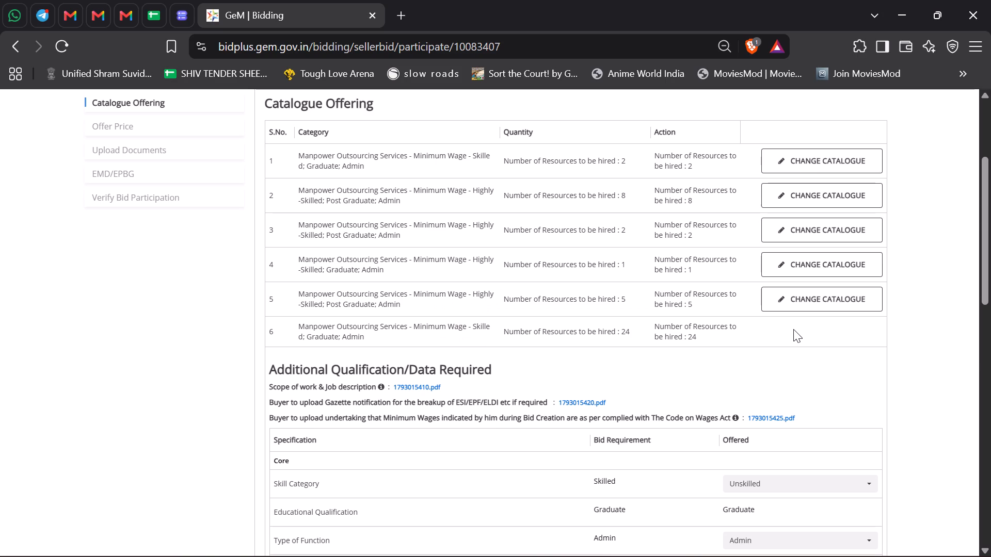
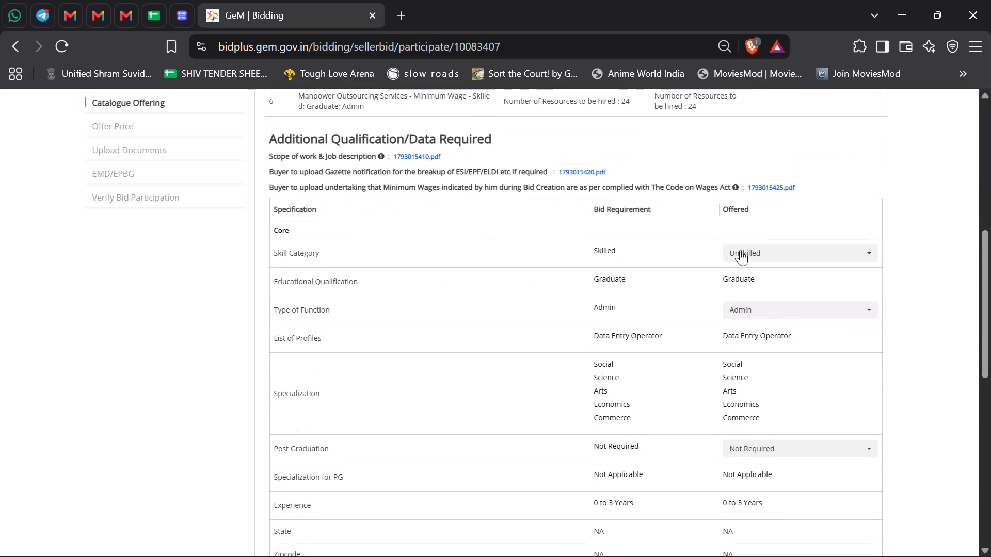
Fill the catalogue for item 6 with skill category Skilled and geographical presence Delhi, and encrypt and save it.
click(745, 244)
click(741, 310)
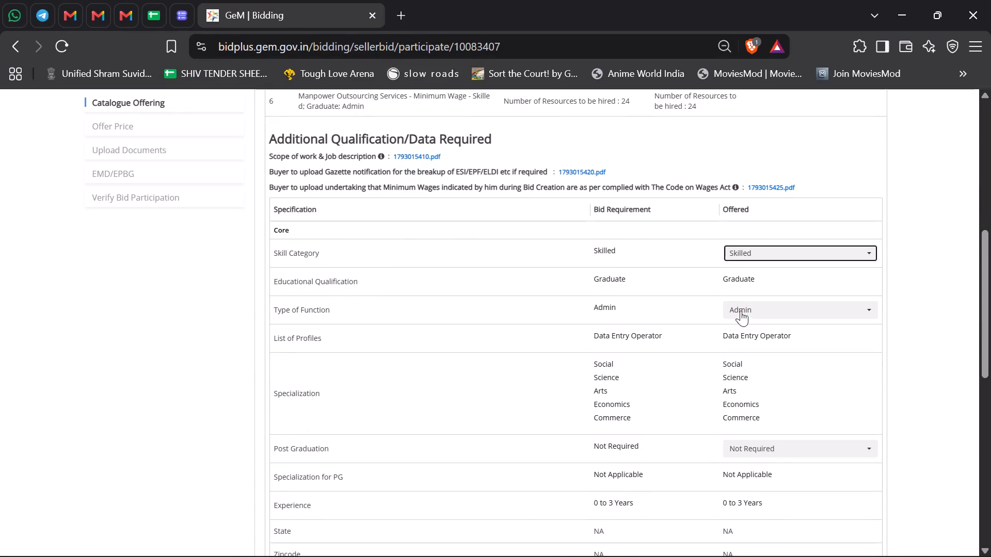
scroll(765, 369, down, 1)
scroll(762, 420, down, 1)
click(762, 420)
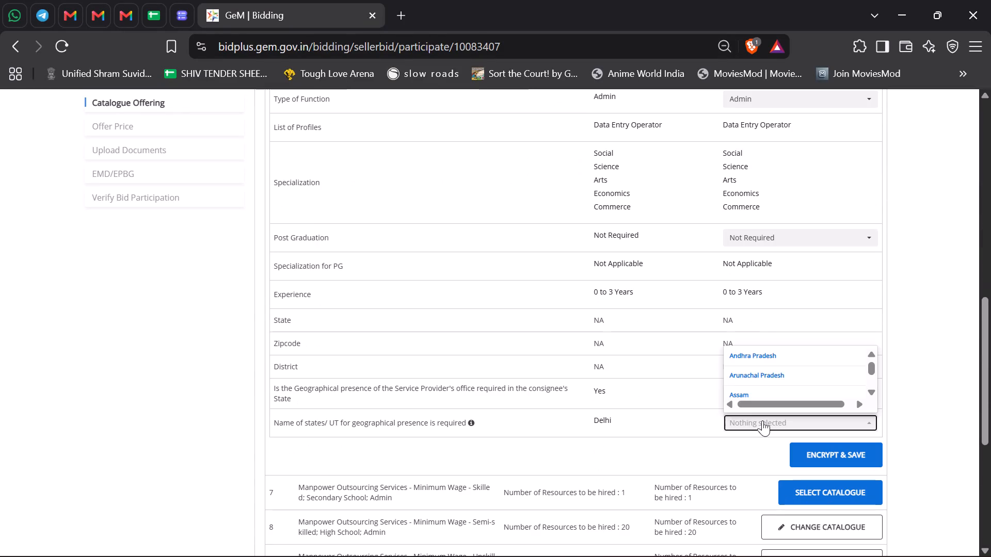
text(dd)
key(Return)
click(829, 456)
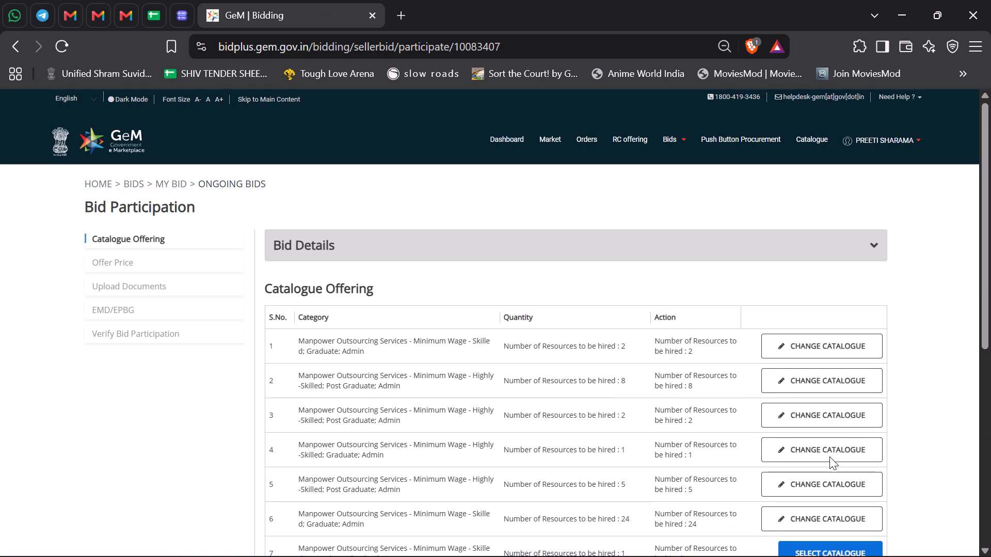
Fill the catalogue for item 7, Skilled Secondary School Admin, with skill category Skilled and geographical presence Delhi, and encrypt and save it.
scroll(793, 529, down, 2)
click(793, 325)
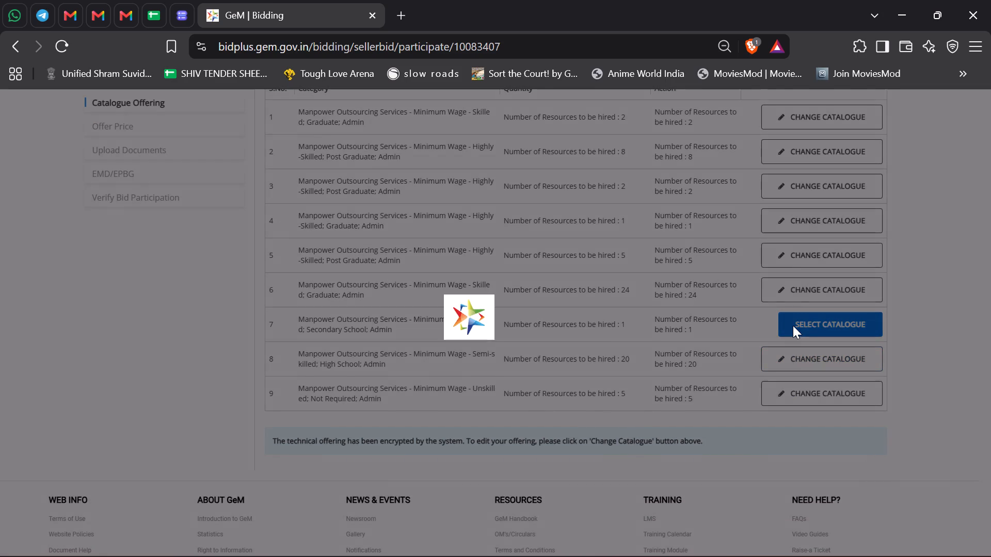
scroll(725, 363, down, 1)
click(752, 267)
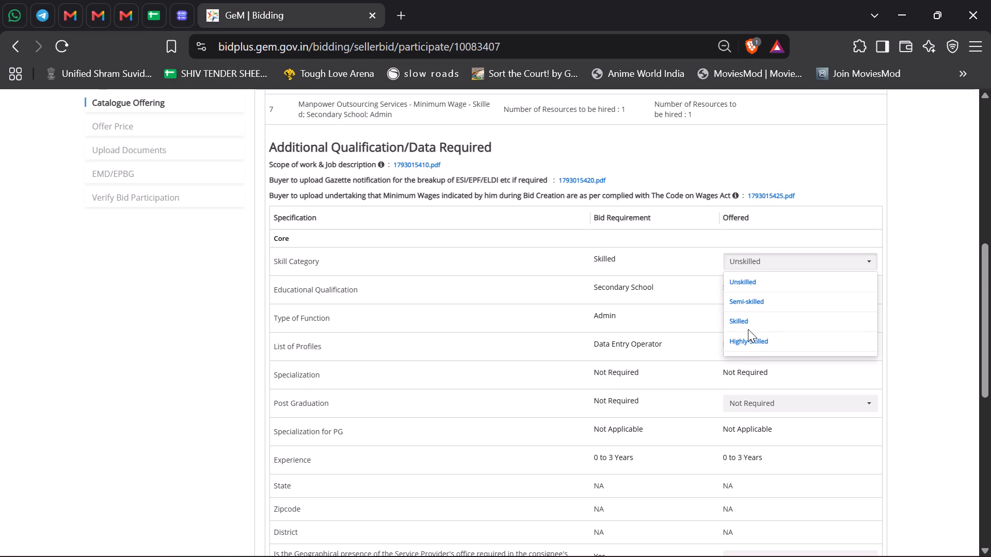
click(748, 320)
scroll(748, 320, down, 1)
click(753, 429)
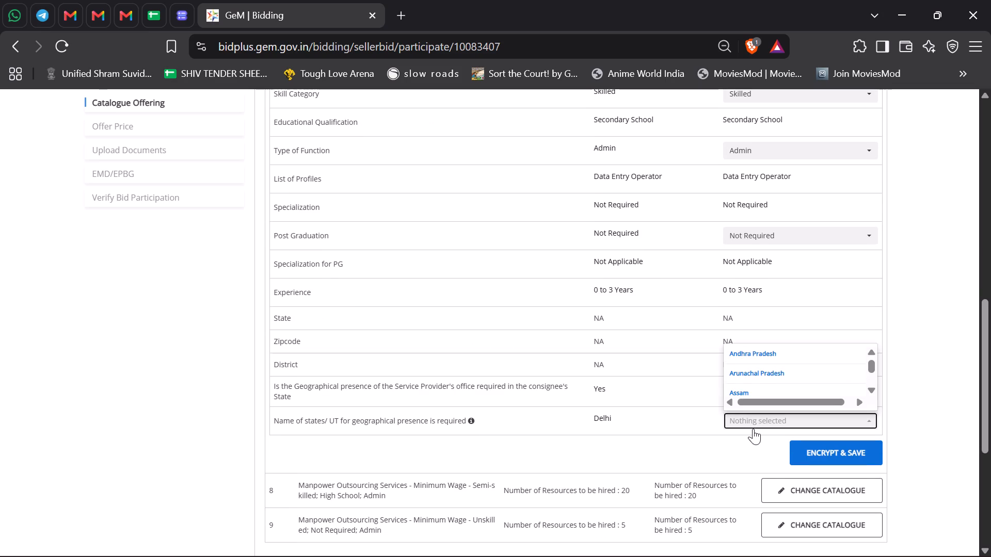
text(dd)
key(Return)
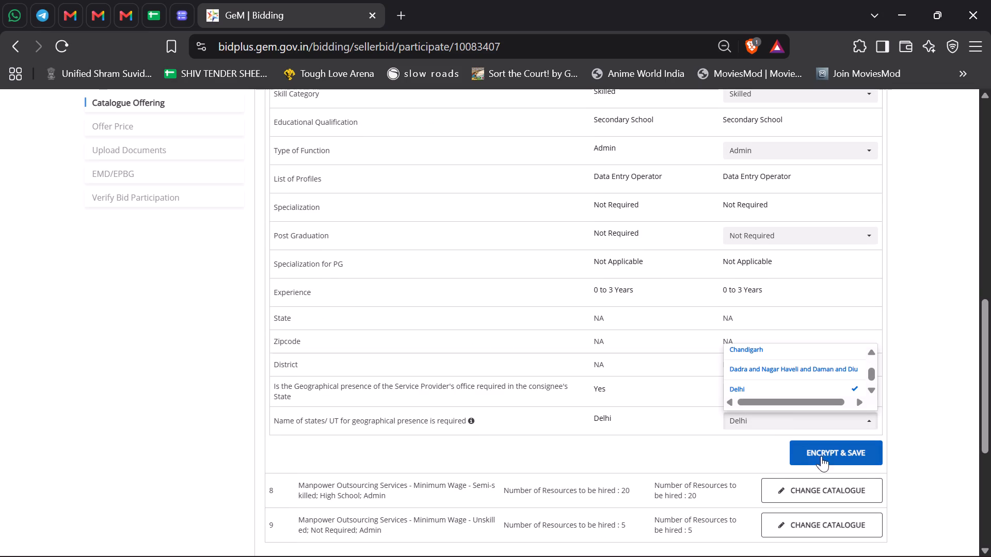
click(828, 463)
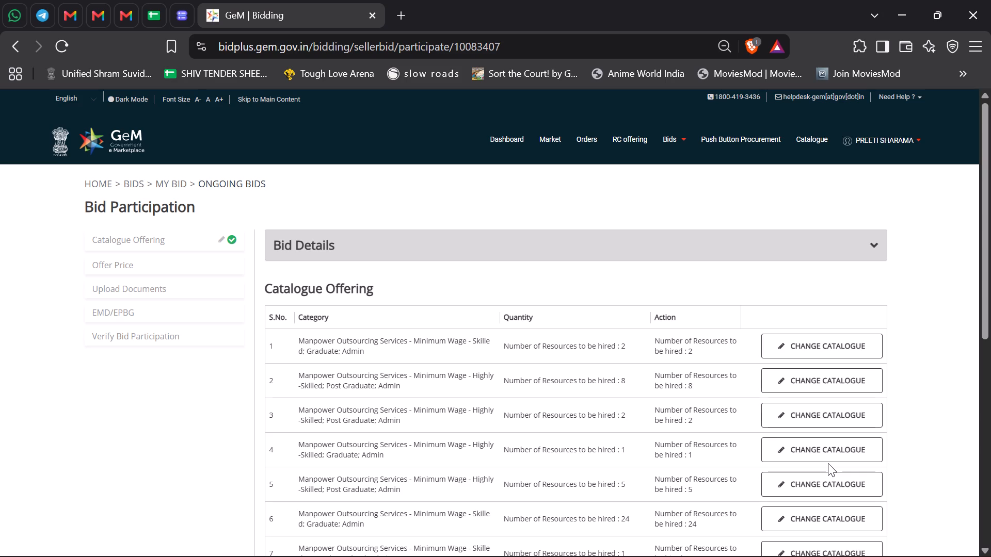
Continue from the completed catalogue offering to the offer price stage.
scroll(828, 463, down, 1)
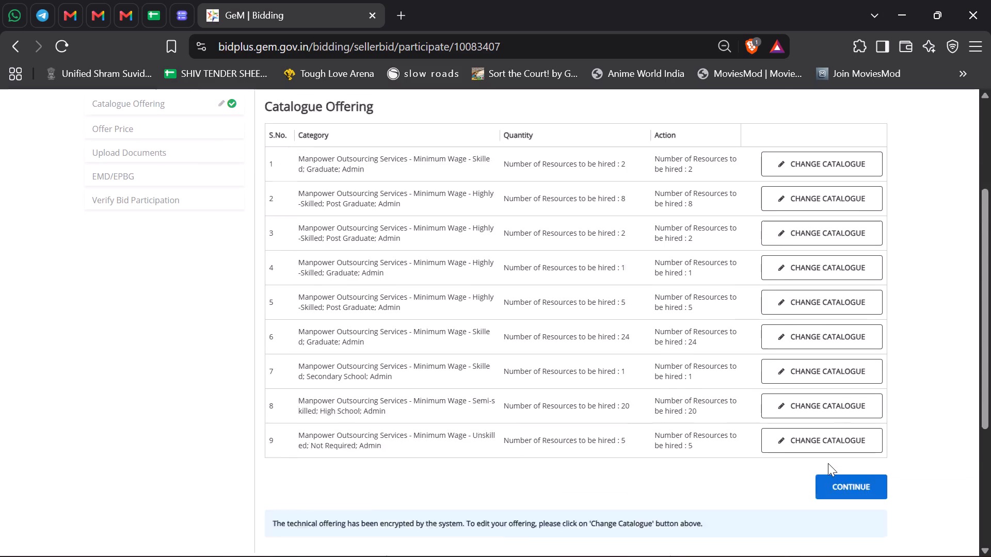
scroll(828, 463, down, 1)
click(841, 411)
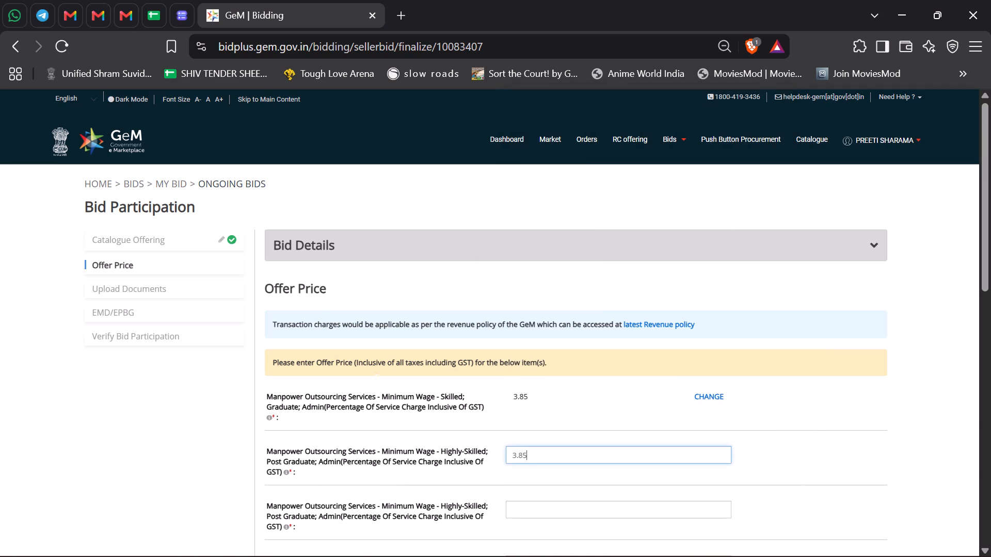
Enter the same 3.85 service charge percentage for the remaining manpower categories down to Unskilled, Not Required, Admin.
key(Tab)
key(ctrl+v)
key(Tab)
key(v)
key(Tab)
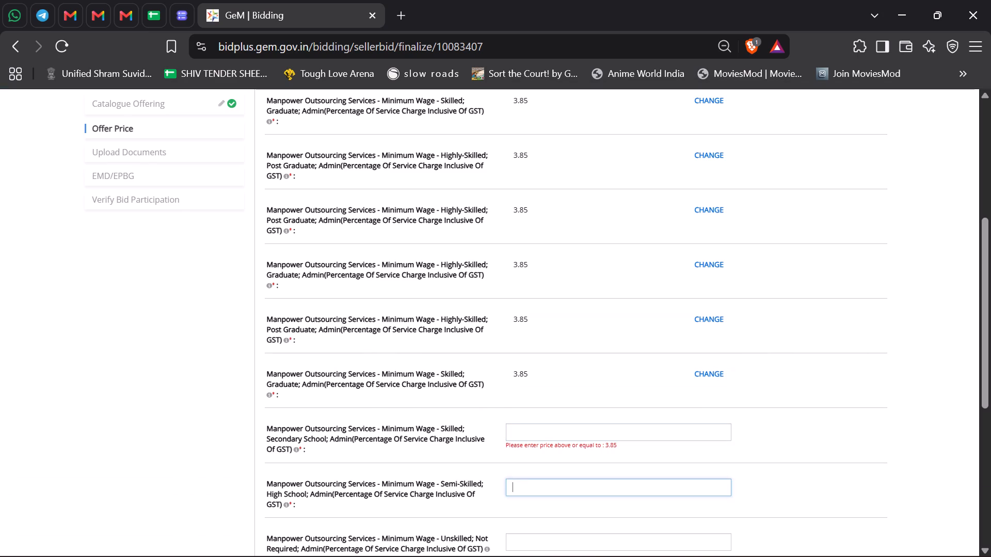
key(ctrl+v)
key(Tab)
key(ctrl+v)
key(Tab)
key(ctrl+v)
key(Tab)
Fill the empty Skilled Secondary School Admin service charge percentage with 3.85.
scroll(697, 222, up, 1)
click(670, 210)
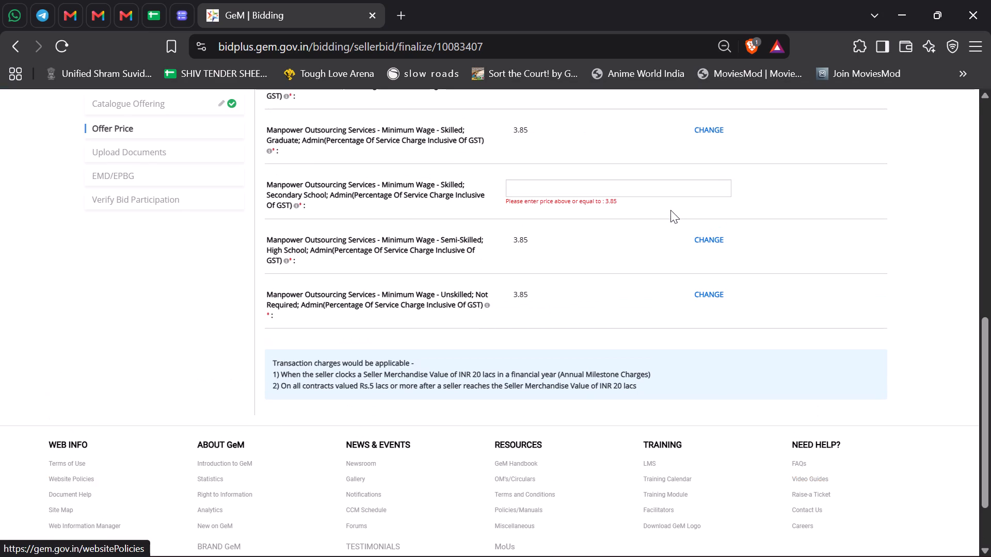
click(675, 188)
key(ctrl+v)
key(Tab)
Show the estimated price breakdown for all items and go to the total offer price at its end.
click(825, 359)
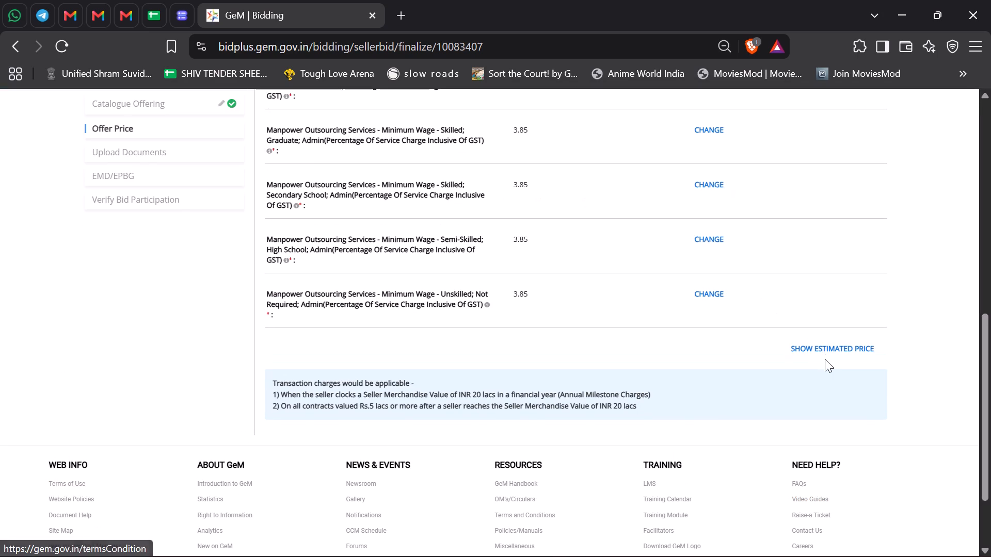
click(826, 354)
scroll(656, 364, down, 5)
scroll(654, 483, down, 6)
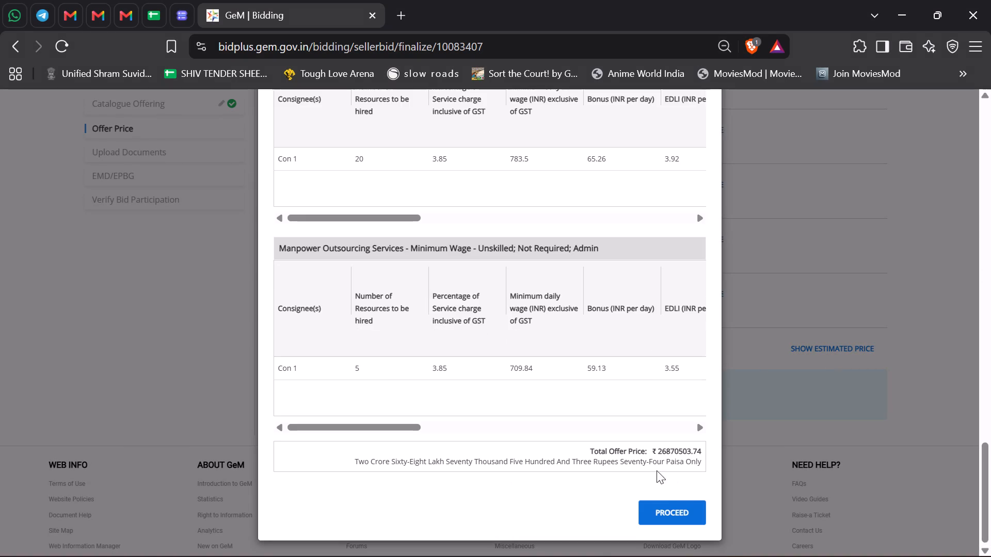
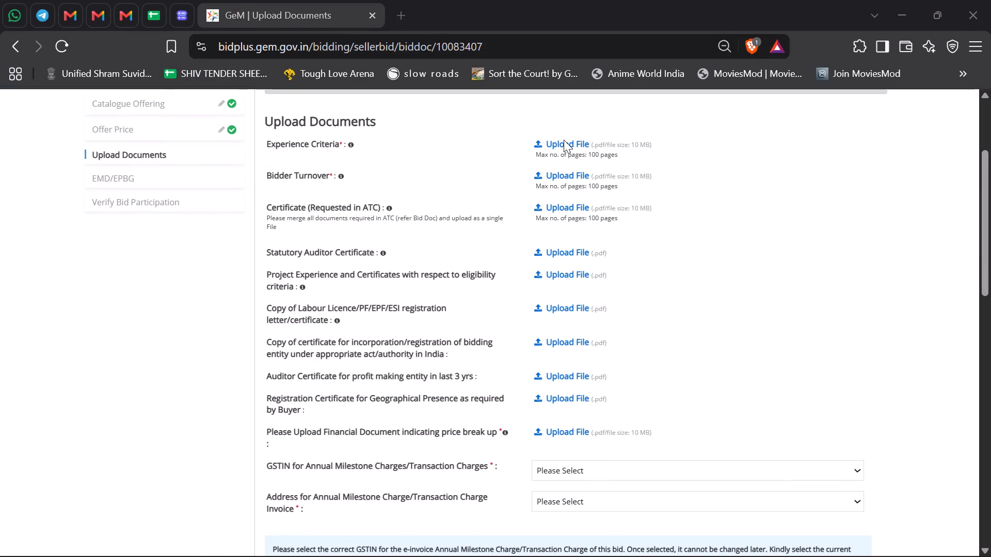
Upload the experience_criteria_samod PDF from the gem_doc folder as the Experience Criteria document.
scroll(414, 265, down, 7)
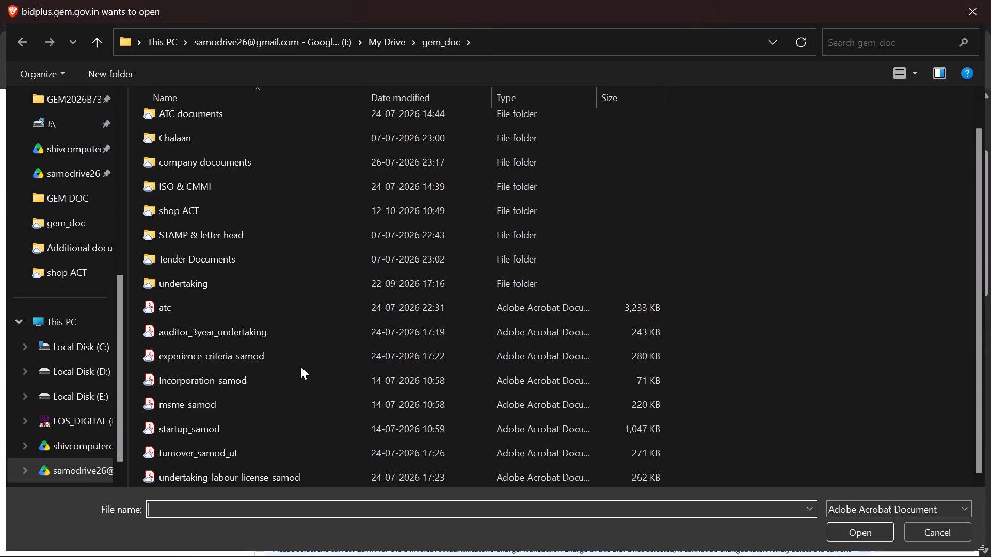
double_click(301, 360)
Upload the turnover_samod_ut PDF from the gem_doc folder as the Bidder Turnover document.
click(573, 182)
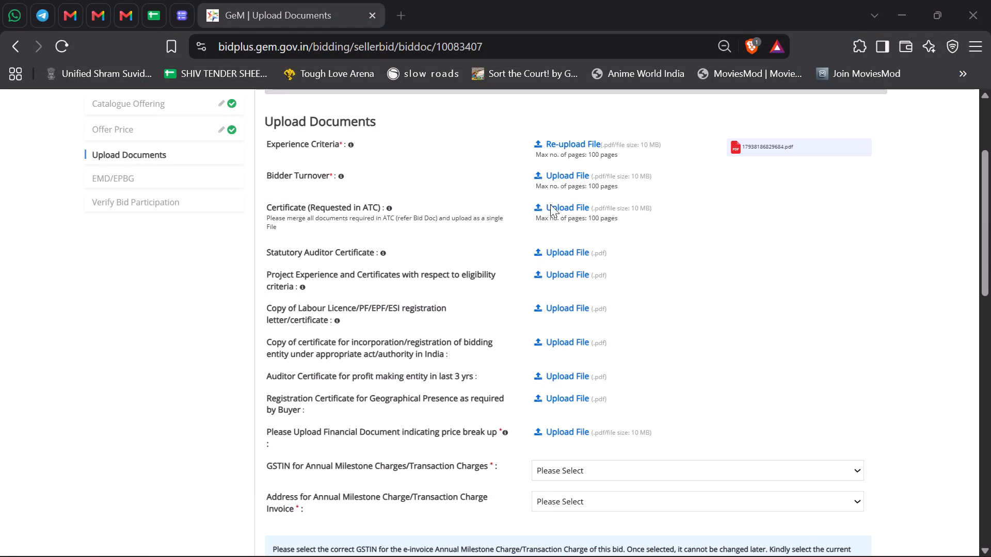
scroll(479, 310, down, 7)
scroll(423, 322, down, 5)
click(336, 439)
double_click(331, 450)
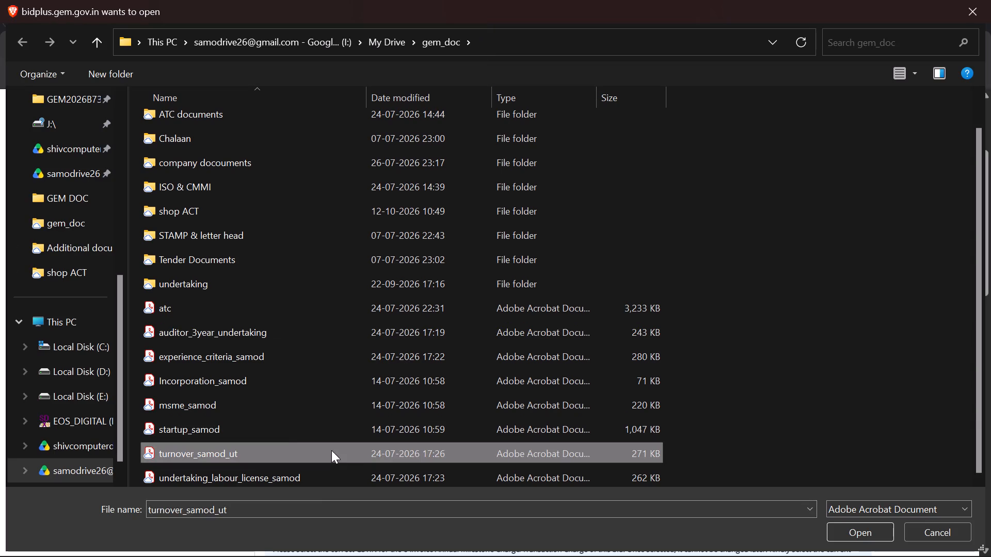
Upload the atc PDF from the gem_doc folder as the Certificate (Requested in ATC).
click(551, 217)
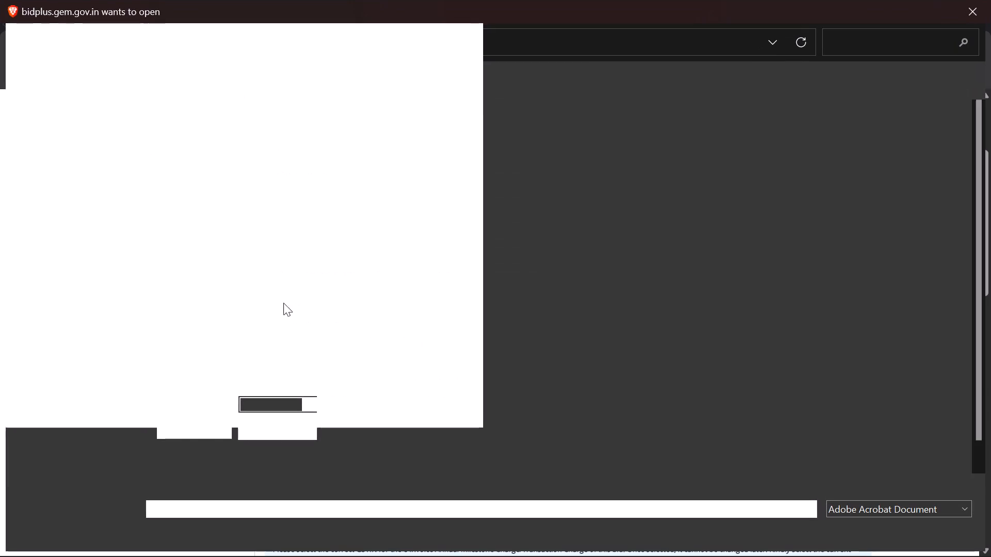
double_click(214, 350)
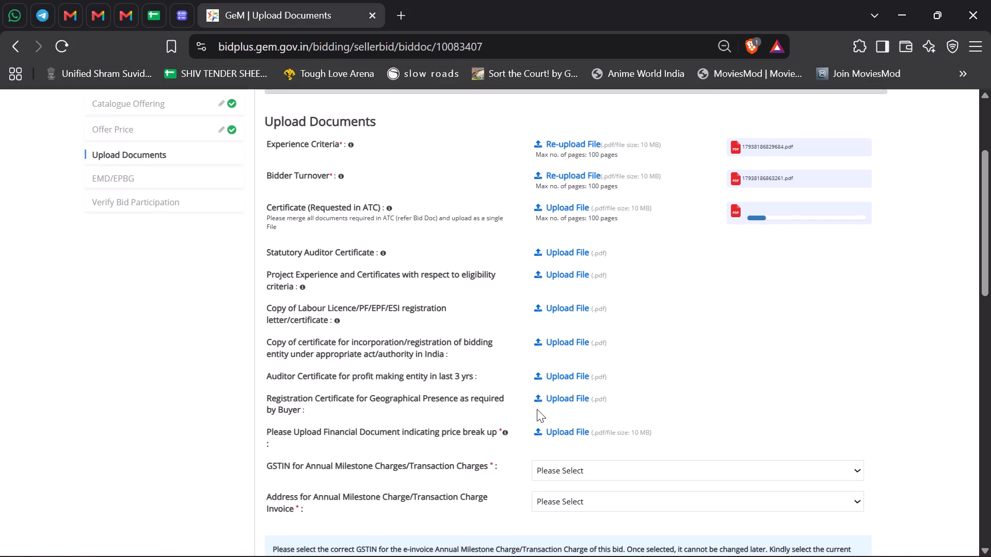
Upload the first PDF in the shop ACT folder as the Registration Certificate for Geographical Presence.
click(558, 399)
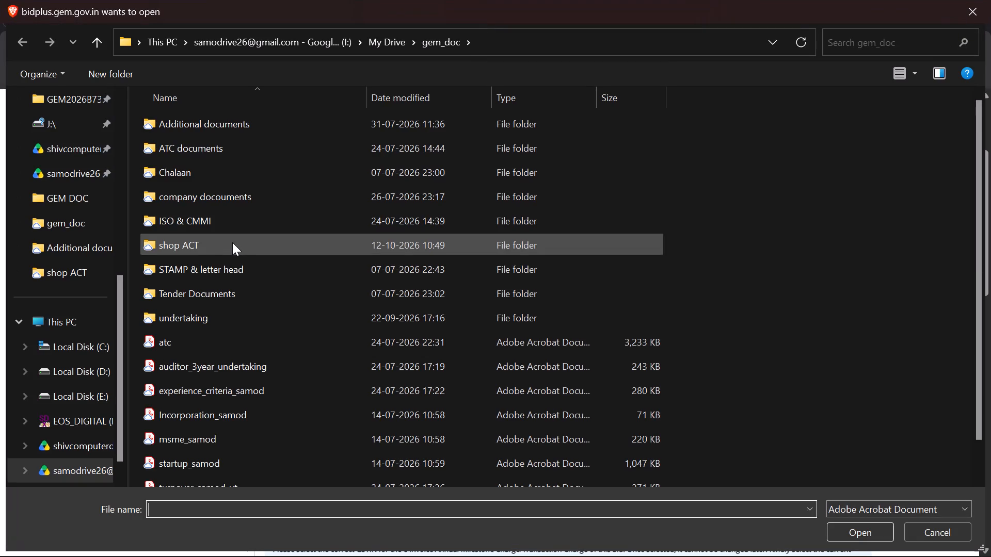
double_click(228, 243)
double_click(225, 128)
Set the GSTIN for Annual Milestone Charges/Transaction Charges to the company's Billing GSTIN and confirm it.
scroll(495, 277, down, 1)
click(579, 306)
key(Down)
key(Down)
key(Return)
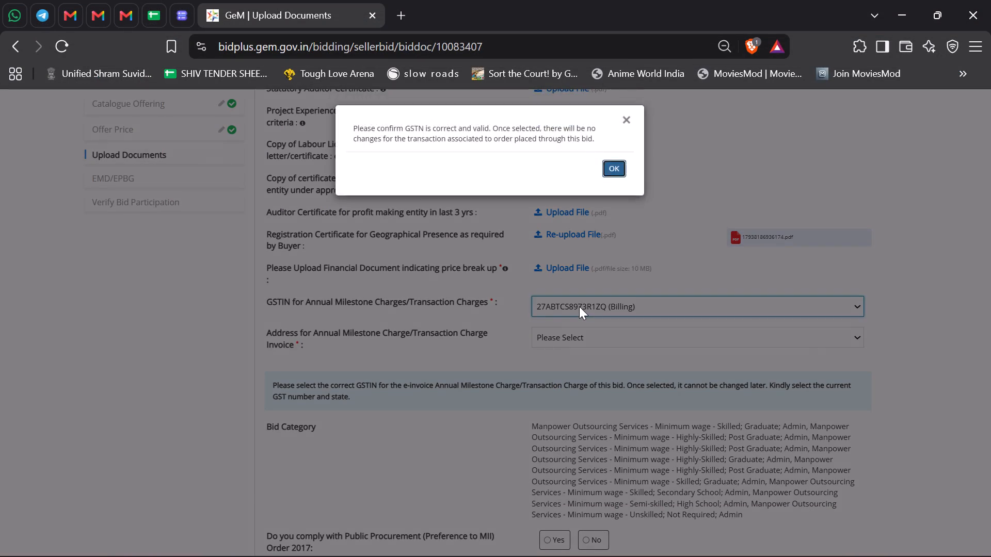